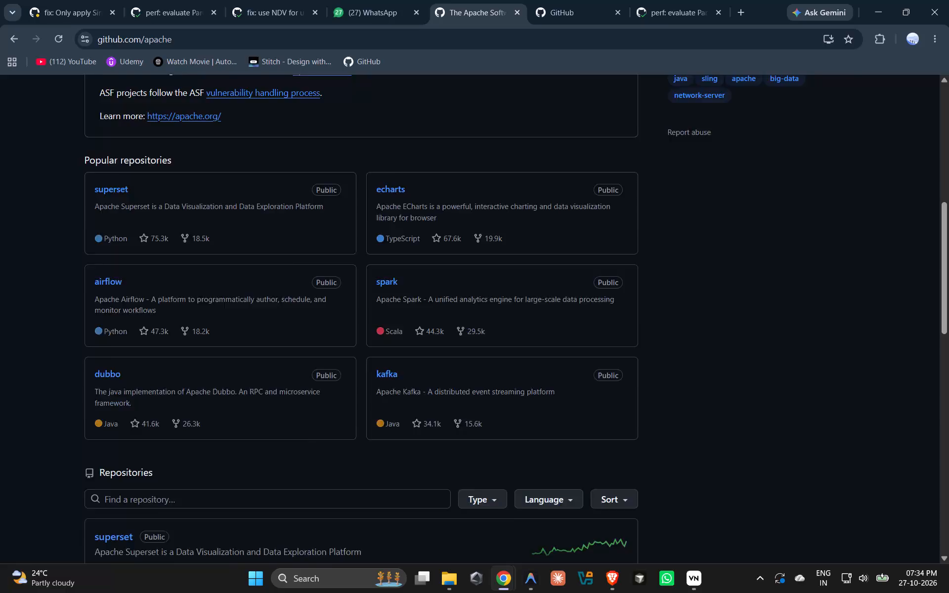
# Leave the Apache GitHub page and switch to the VN video editor.
pyautogui.scroll(1, 282, 297)
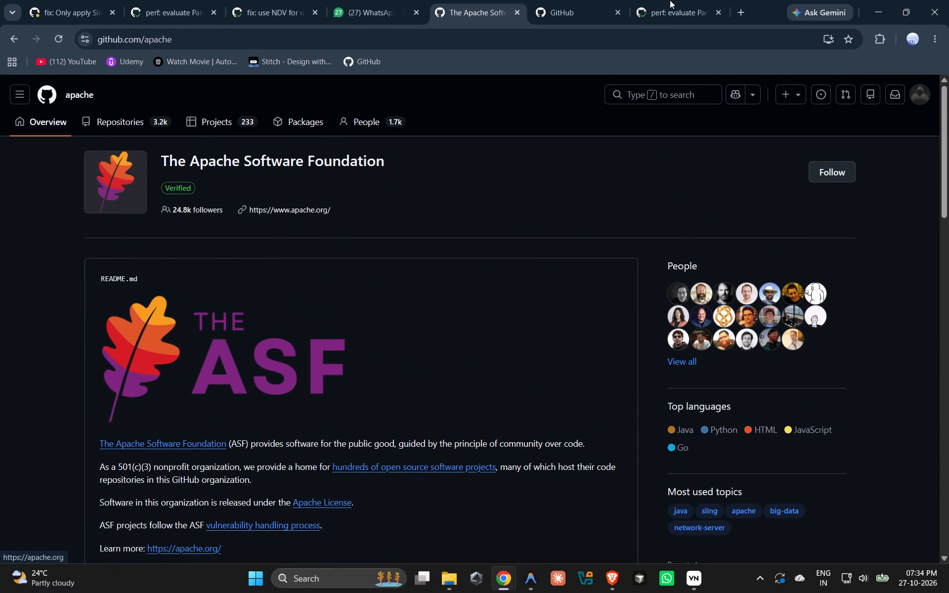
pyautogui.click(877, 0)
pyautogui.click(693, 580)
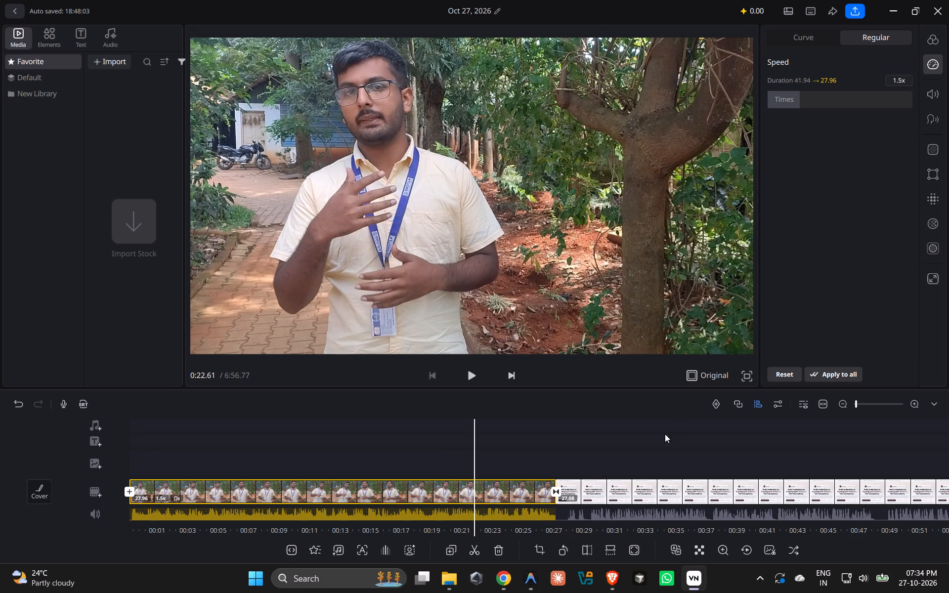
# Skim the video timeline from the opening presenter clip through to the end of the project.
pyautogui.hscroll(-20, 682, 493)
pyautogui.hscroll(-1, 682, 493)
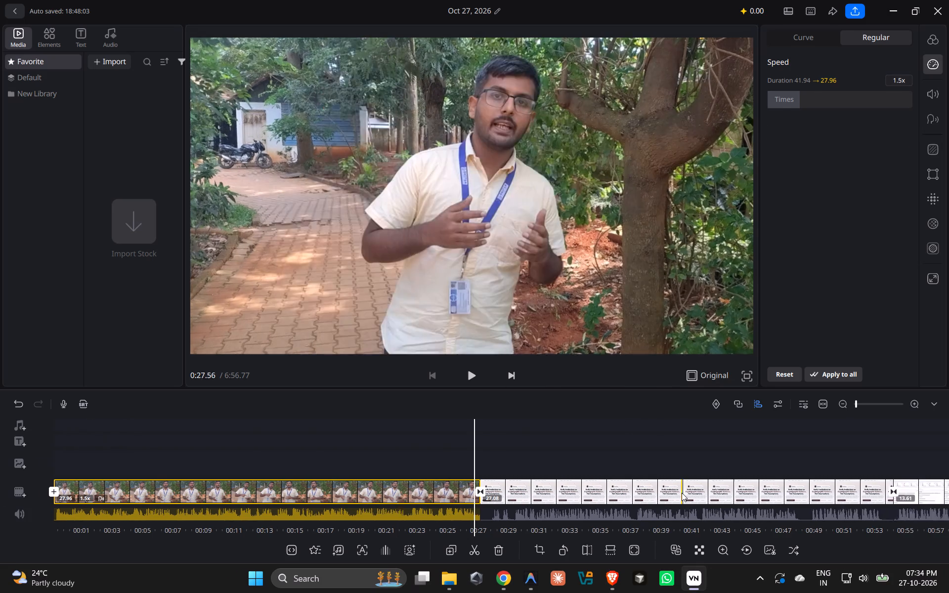
pyautogui.hscroll(-20, 682, 493)
pyautogui.hscroll(-20, 682, 493)
pyautogui.hscroll(-20, 682, 493)
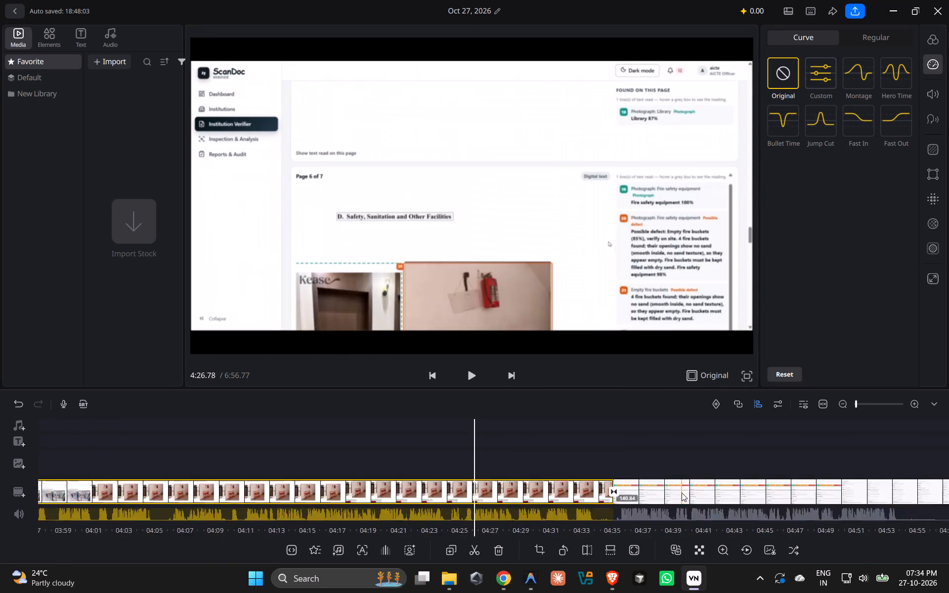
pyautogui.hscroll(-20, 682, 493)
pyautogui.hscroll(-20, 682, 493)
pyautogui.hscroll(-10, 682, 493)
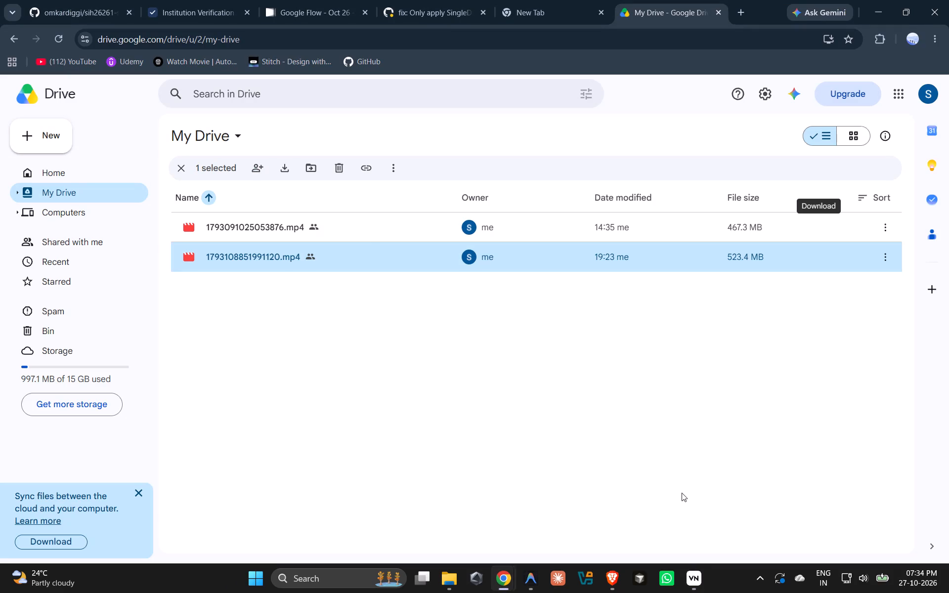
pyautogui.moveTo(691, 567); pyautogui.dragTo(675, 524)
pyautogui.click(691, 579)
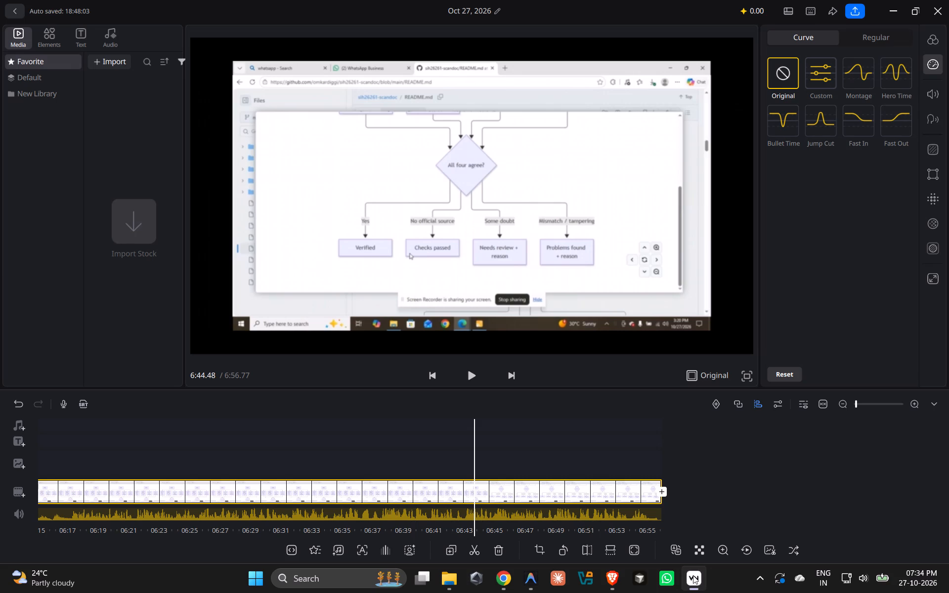
# Examine the passage around 5:25 where the ScanDoc demo changes to the architecture diagram, and preview it in playback.
pyautogui.hscroll(5, 540, 503)
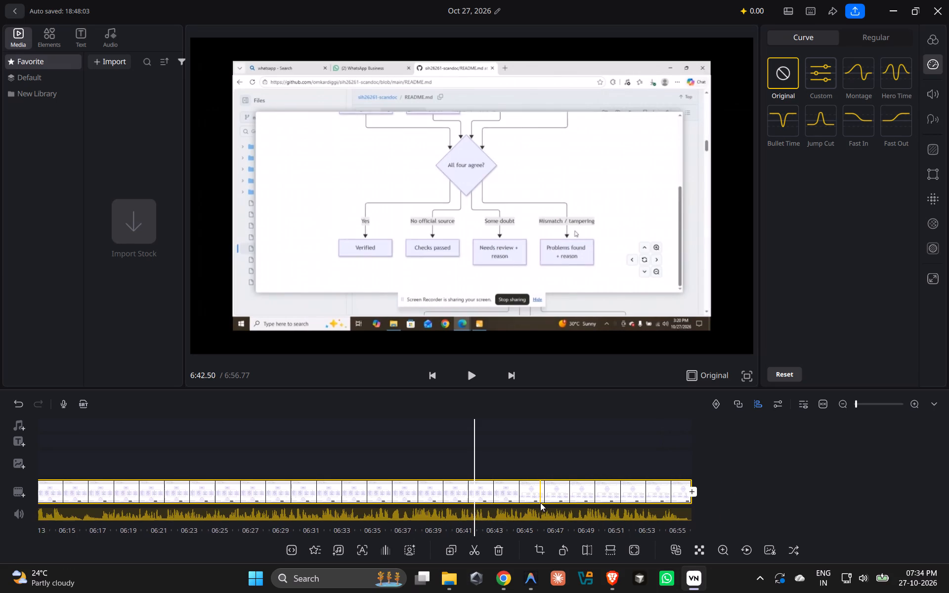
pyautogui.hscroll(15, 540, 503)
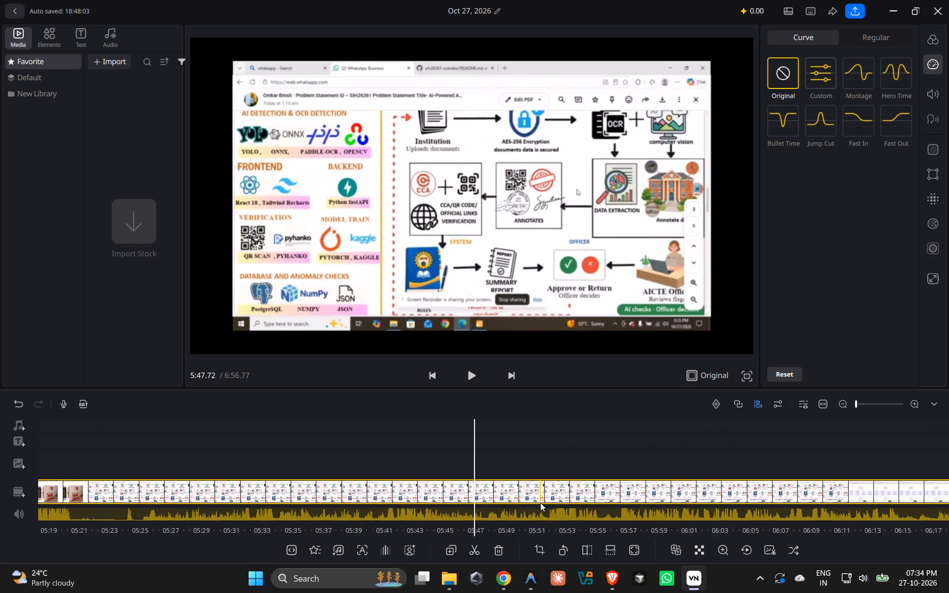
pyautogui.hscroll(4, 540, 503)
pyautogui.hscroll(-1, 540, 503)
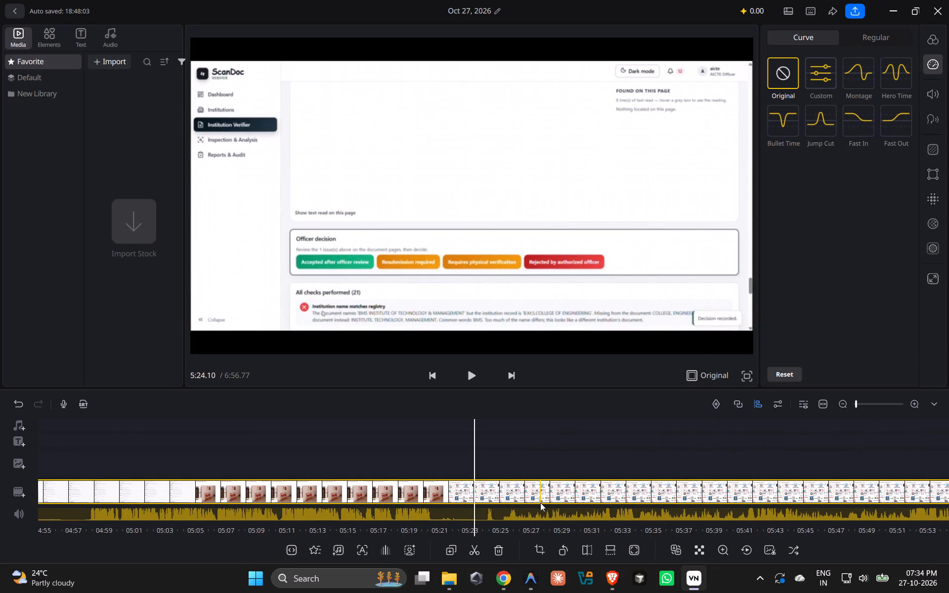
pyautogui.click(540, 503)
pyautogui.click(562, 484)
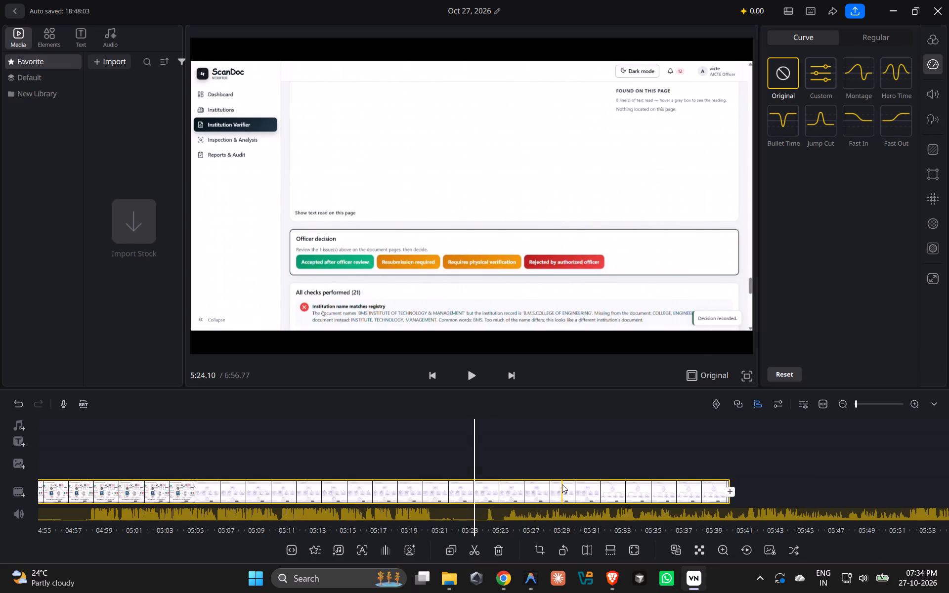
pyautogui.hscroll(-4, 562, 484)
pyautogui.hscroll(17, 562, 484)
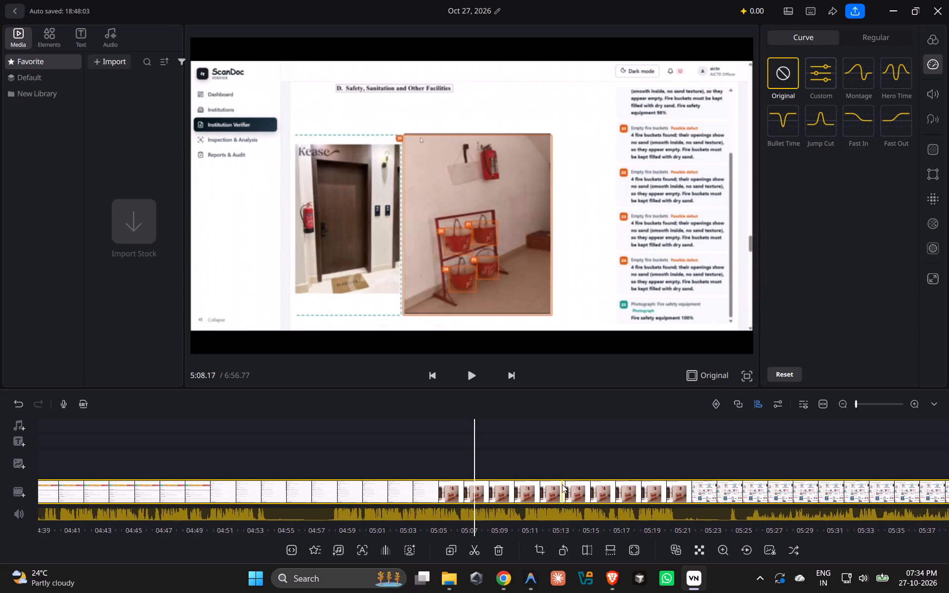
pyautogui.hscroll(13, 562, 484)
pyautogui.hscroll(-10, 562, 484)
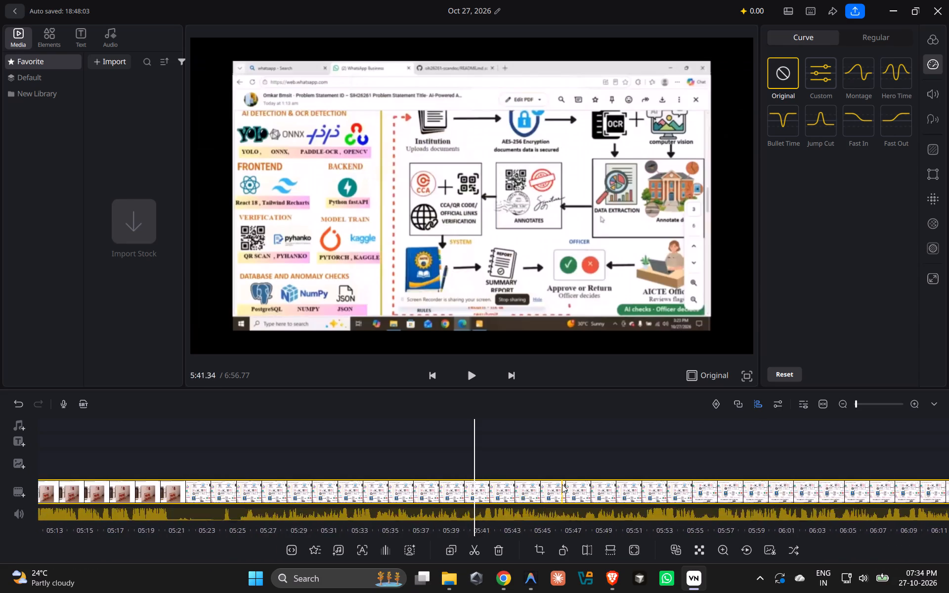
pyautogui.hscroll(-4, 562, 484)
pyautogui.hscroll(11, 562, 484)
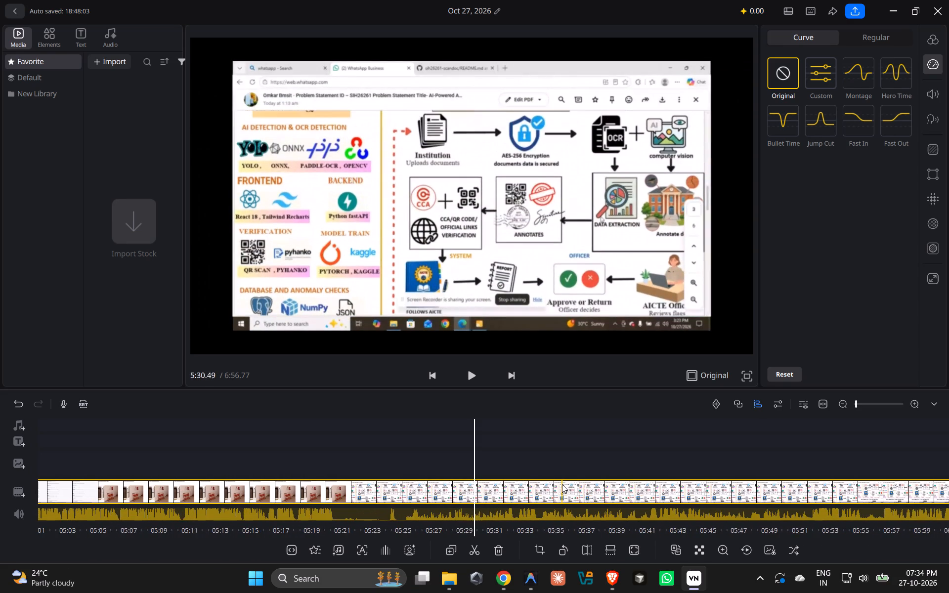
pyautogui.hscroll(1, 562, 484)
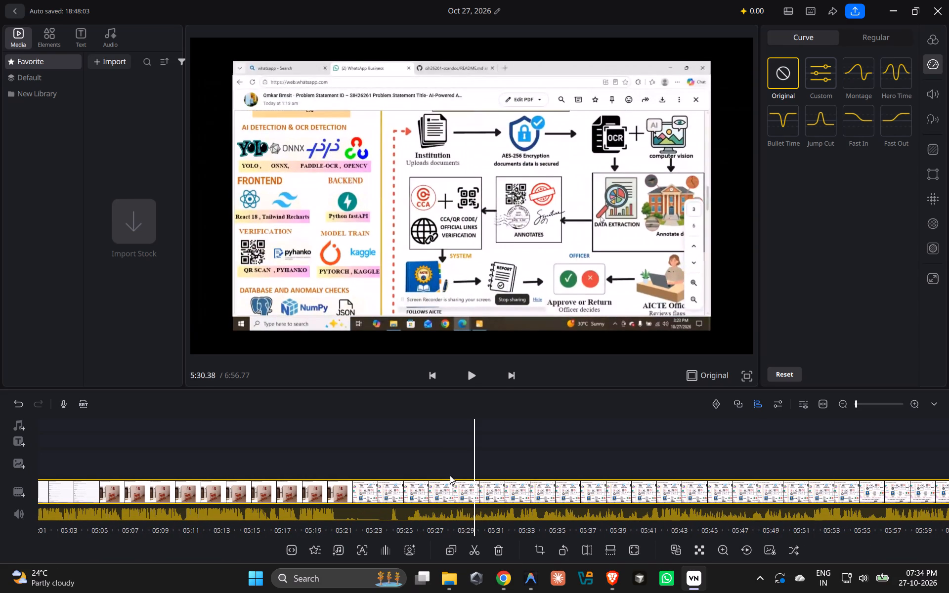
pyautogui.hscroll(3, 450, 475)
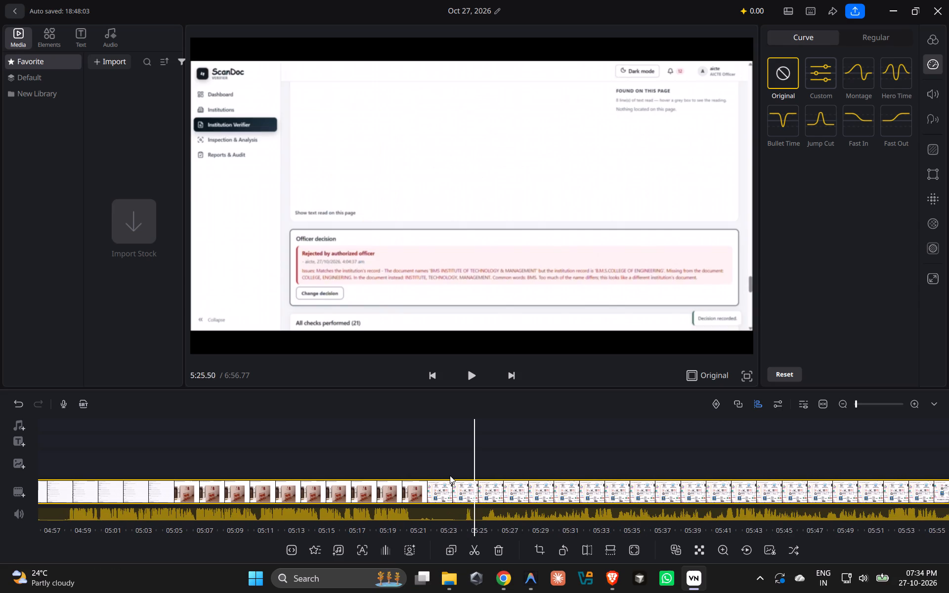
pyautogui.hscroll(6, 450, 475)
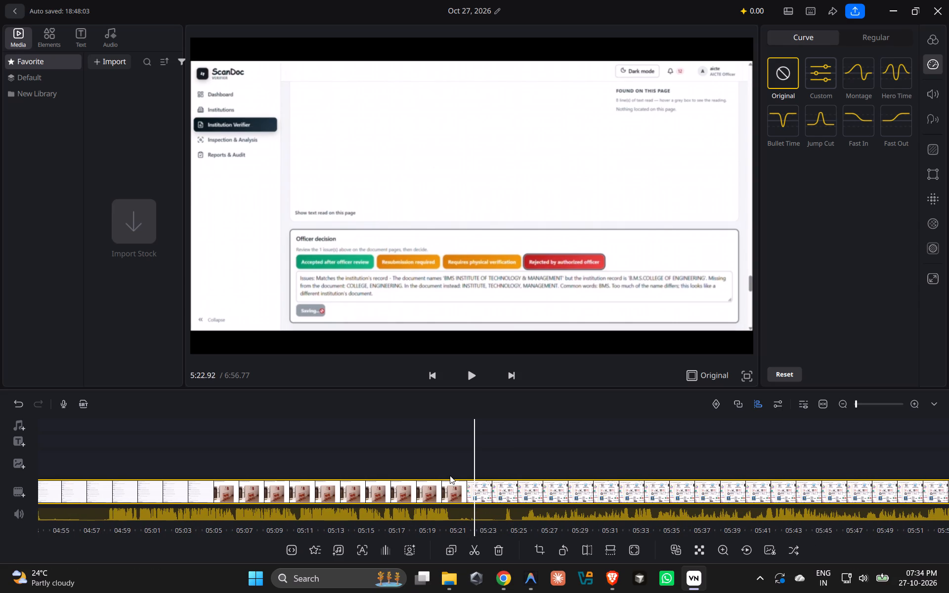
pyautogui.hscroll(4, 450, 475)
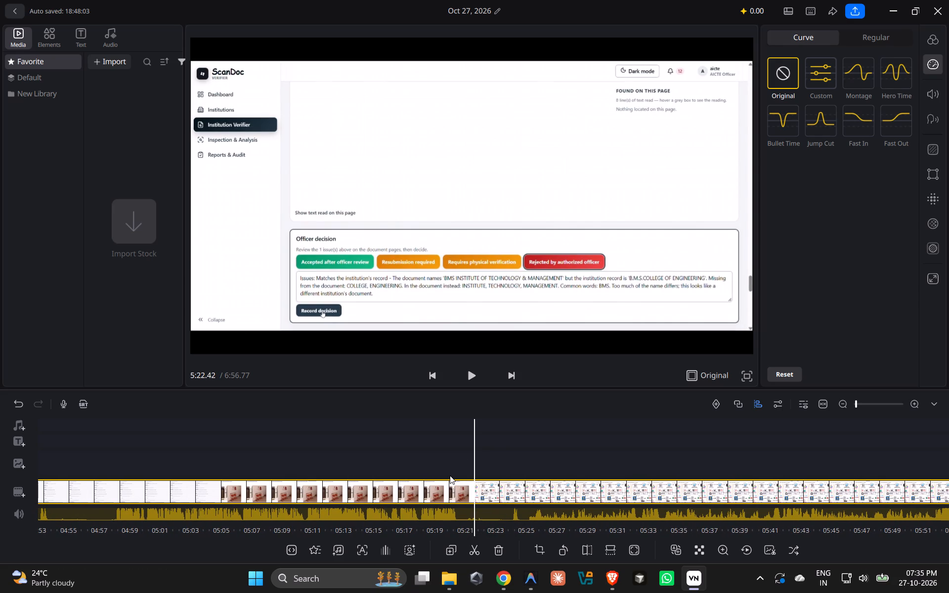
pyautogui.click(472, 378)
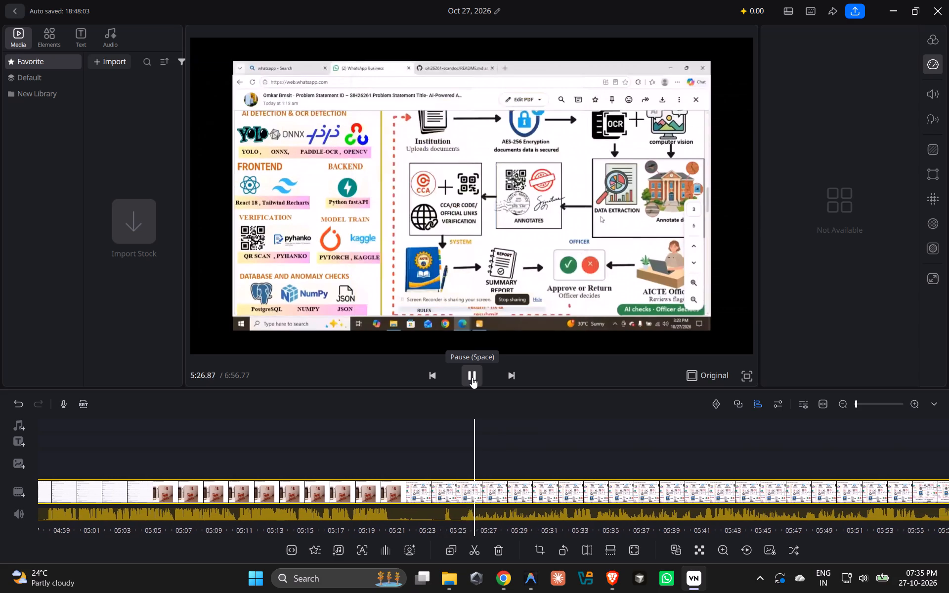
pyautogui.click(472, 378)
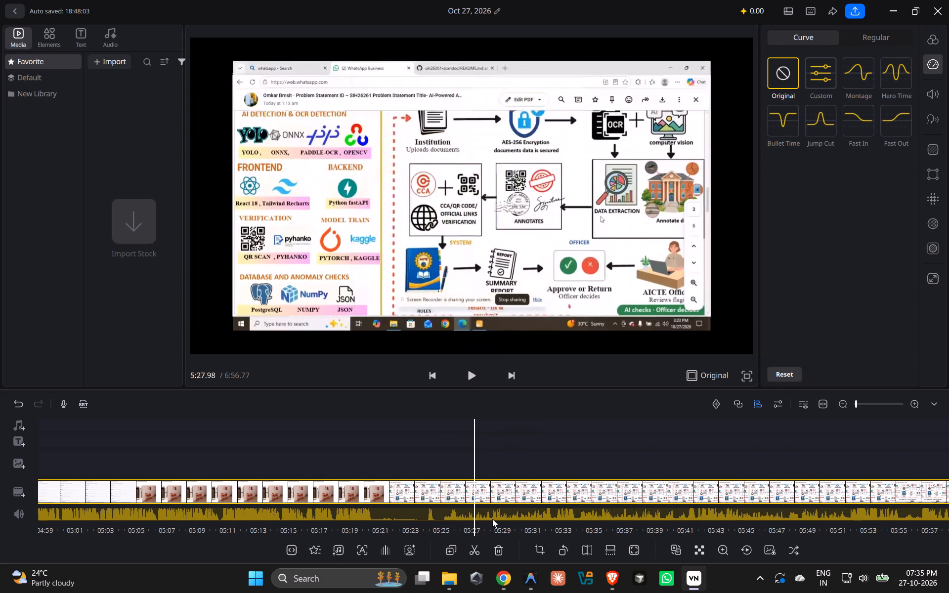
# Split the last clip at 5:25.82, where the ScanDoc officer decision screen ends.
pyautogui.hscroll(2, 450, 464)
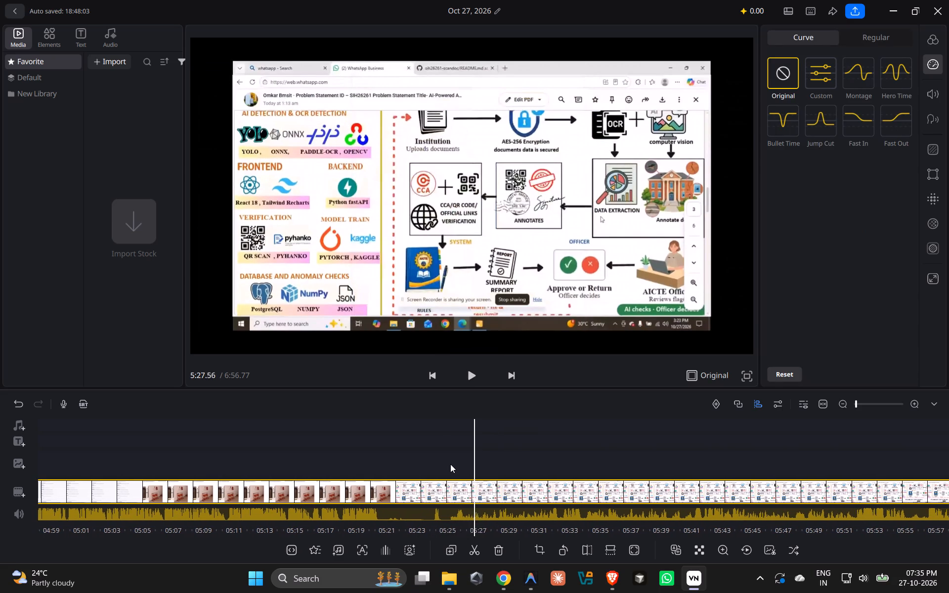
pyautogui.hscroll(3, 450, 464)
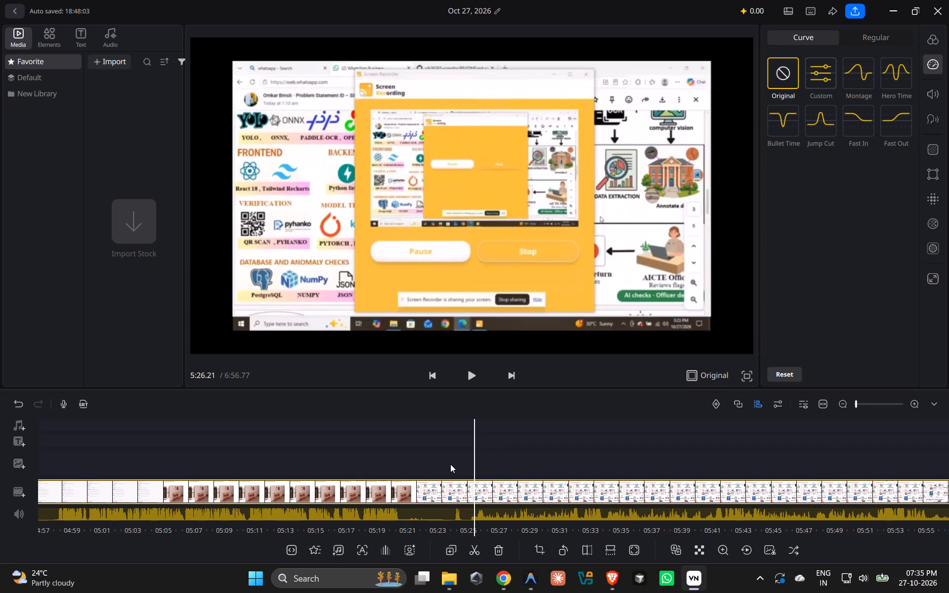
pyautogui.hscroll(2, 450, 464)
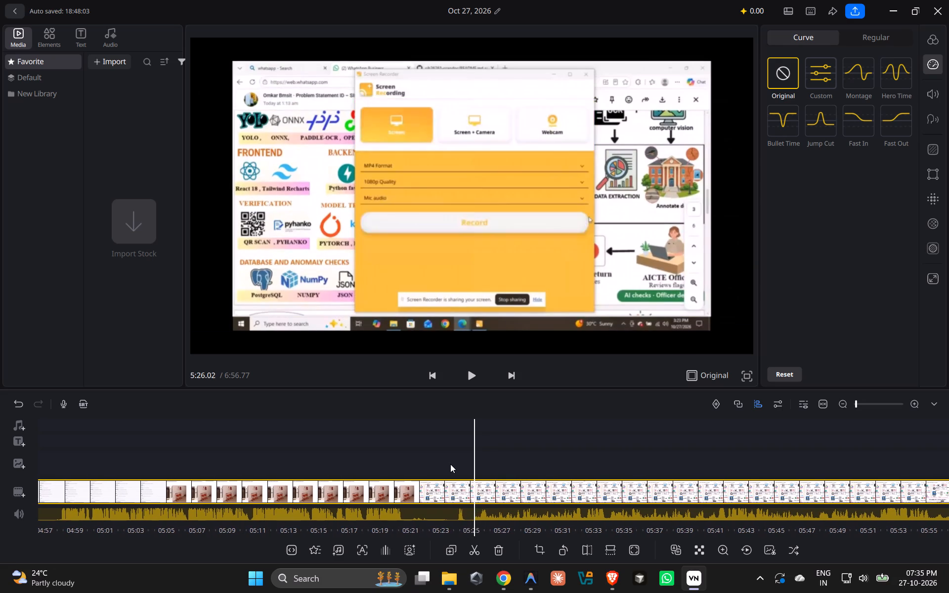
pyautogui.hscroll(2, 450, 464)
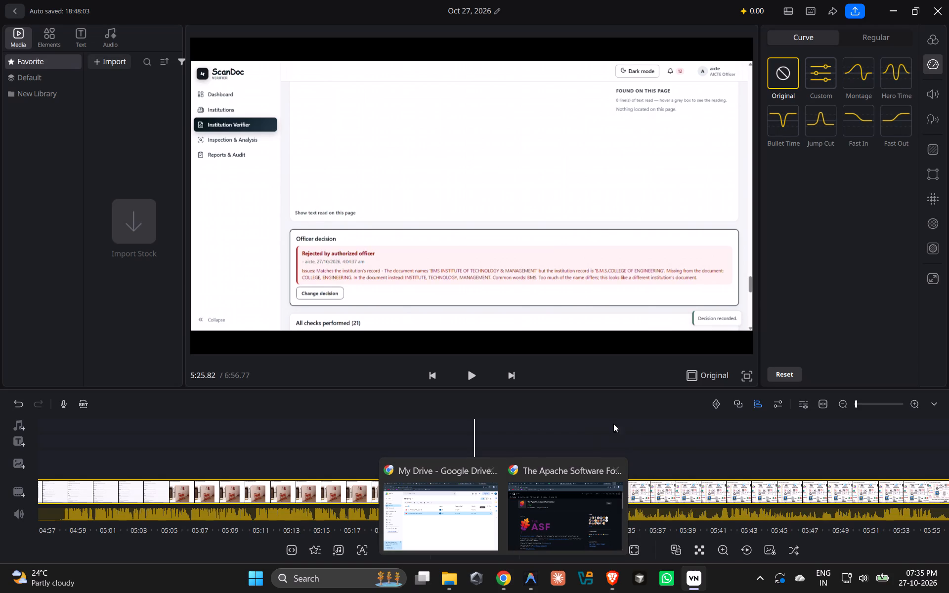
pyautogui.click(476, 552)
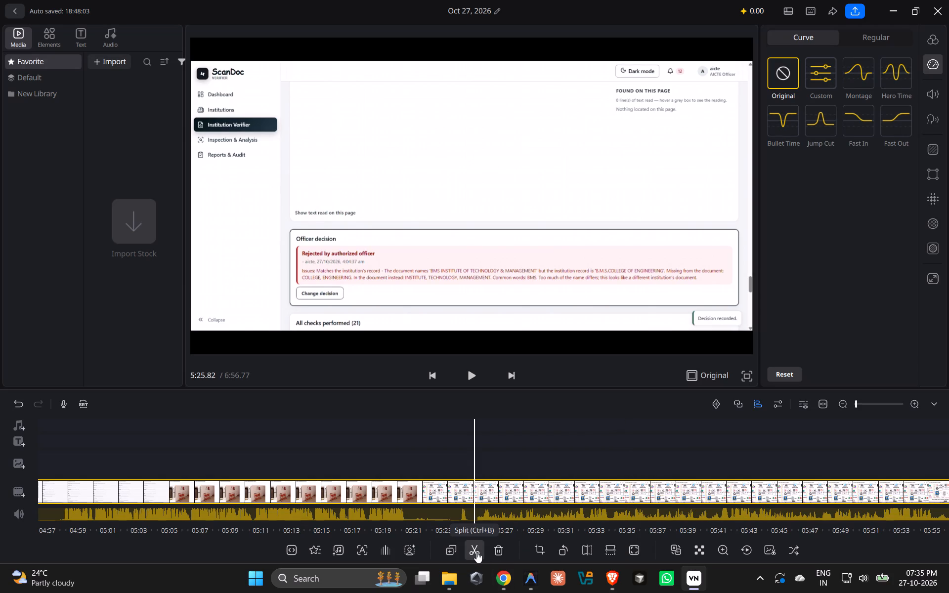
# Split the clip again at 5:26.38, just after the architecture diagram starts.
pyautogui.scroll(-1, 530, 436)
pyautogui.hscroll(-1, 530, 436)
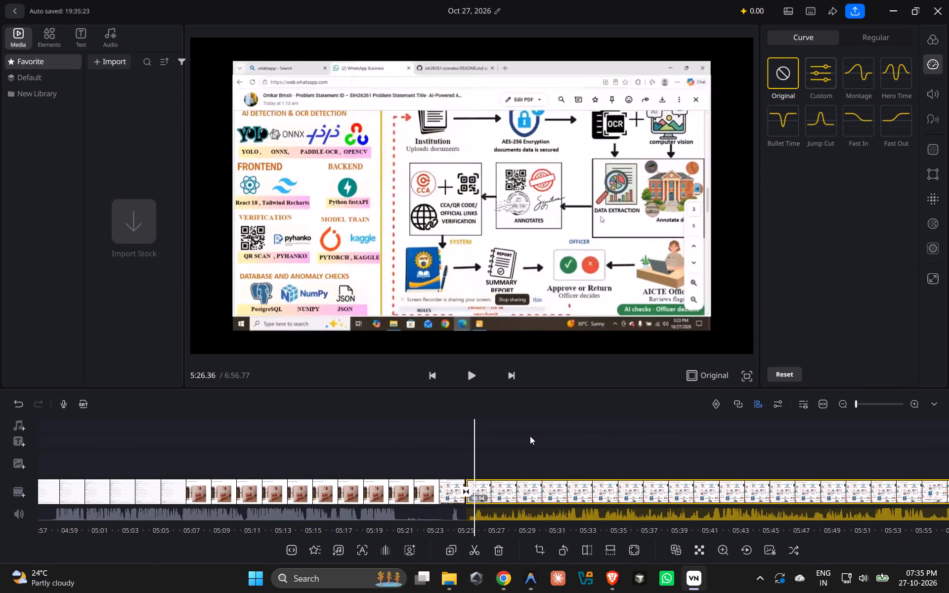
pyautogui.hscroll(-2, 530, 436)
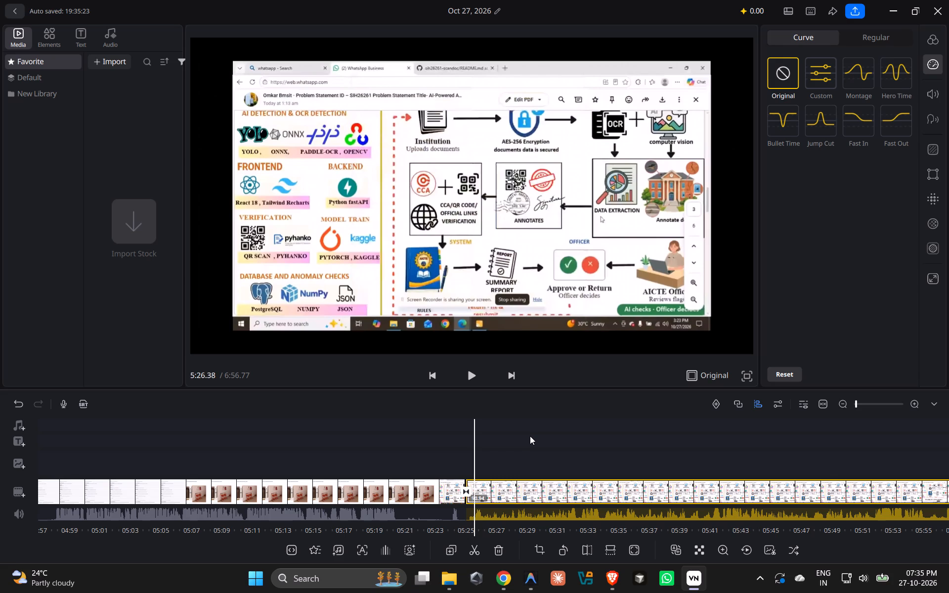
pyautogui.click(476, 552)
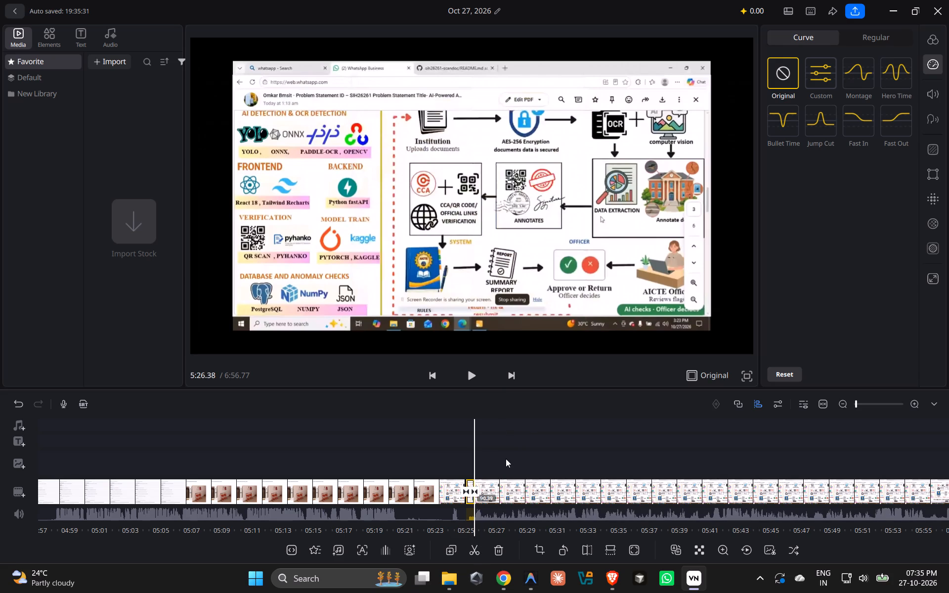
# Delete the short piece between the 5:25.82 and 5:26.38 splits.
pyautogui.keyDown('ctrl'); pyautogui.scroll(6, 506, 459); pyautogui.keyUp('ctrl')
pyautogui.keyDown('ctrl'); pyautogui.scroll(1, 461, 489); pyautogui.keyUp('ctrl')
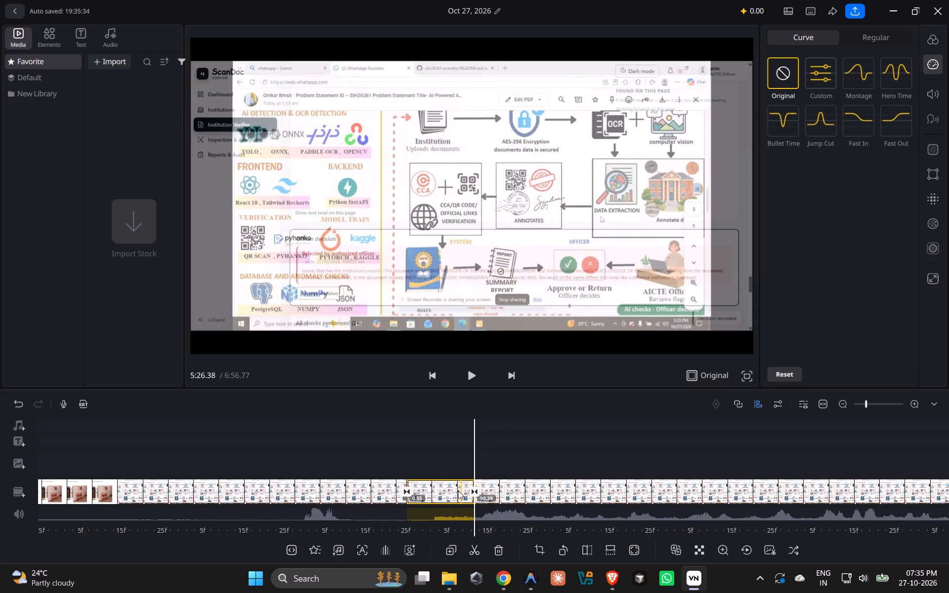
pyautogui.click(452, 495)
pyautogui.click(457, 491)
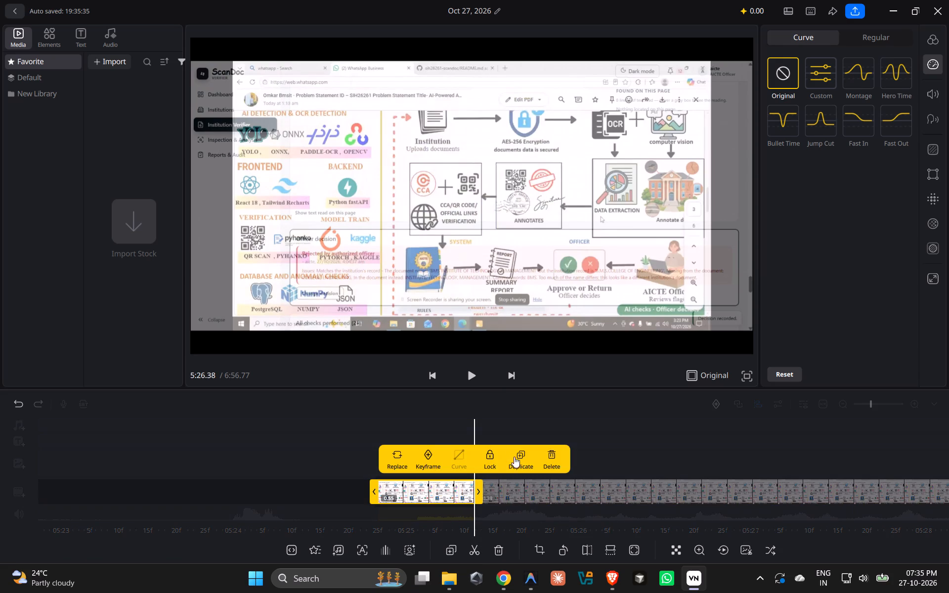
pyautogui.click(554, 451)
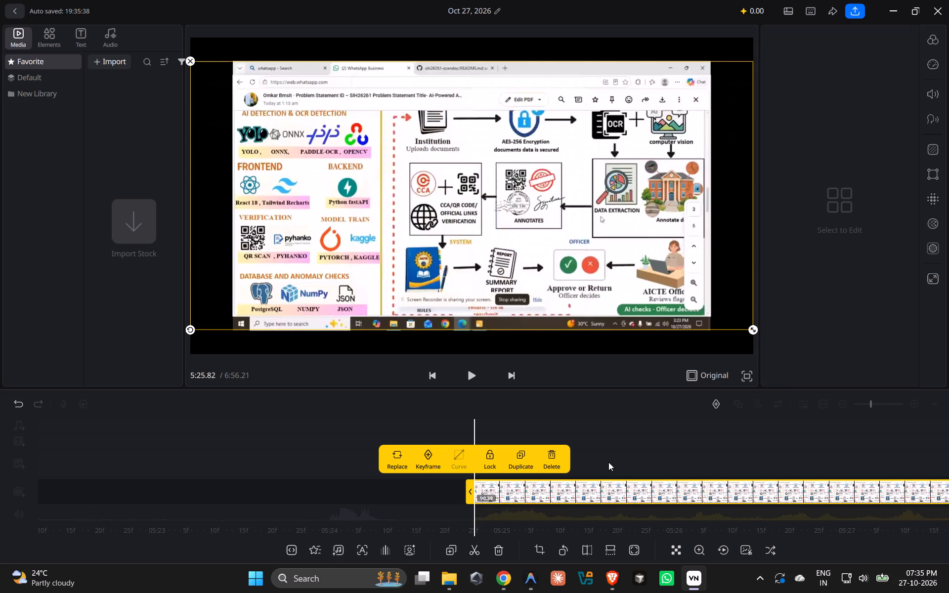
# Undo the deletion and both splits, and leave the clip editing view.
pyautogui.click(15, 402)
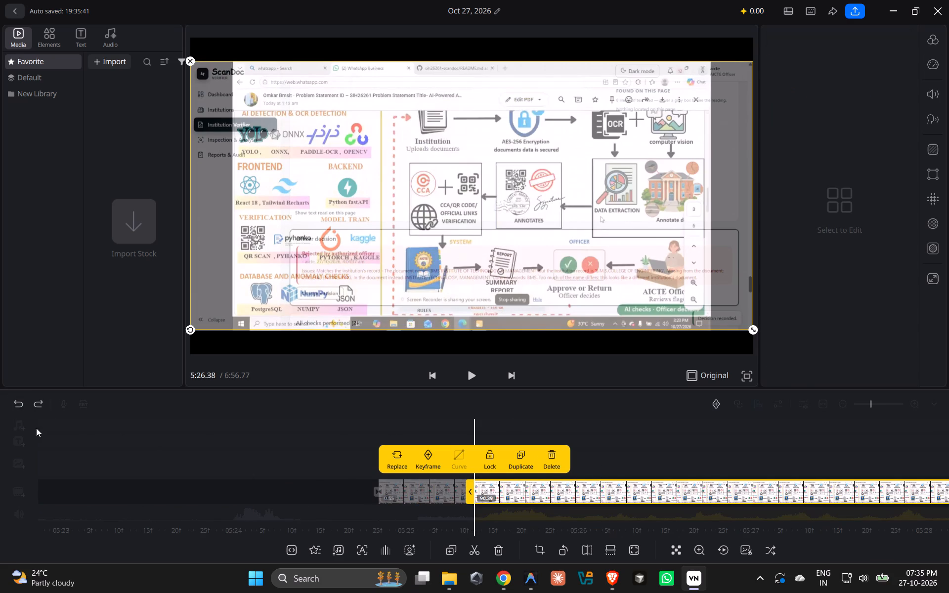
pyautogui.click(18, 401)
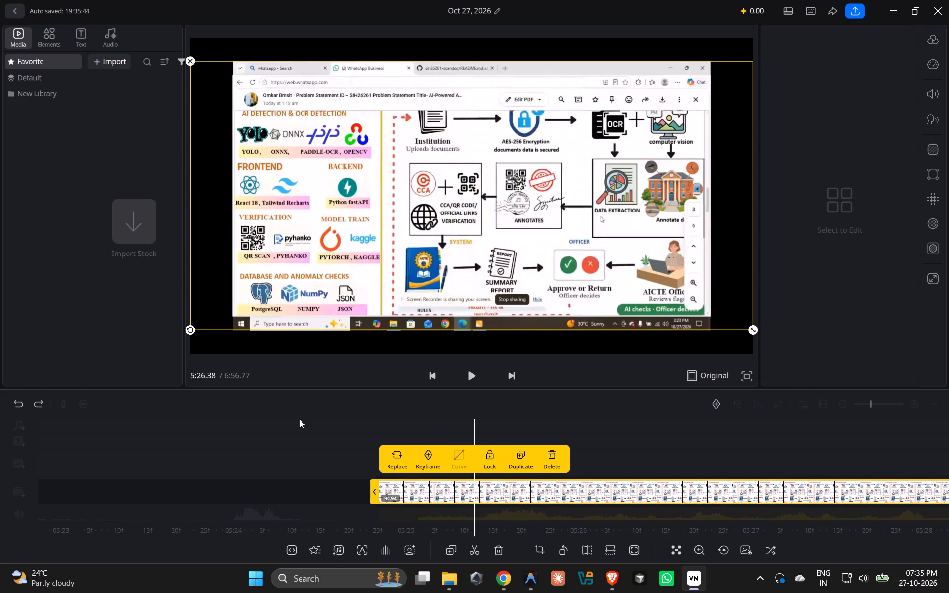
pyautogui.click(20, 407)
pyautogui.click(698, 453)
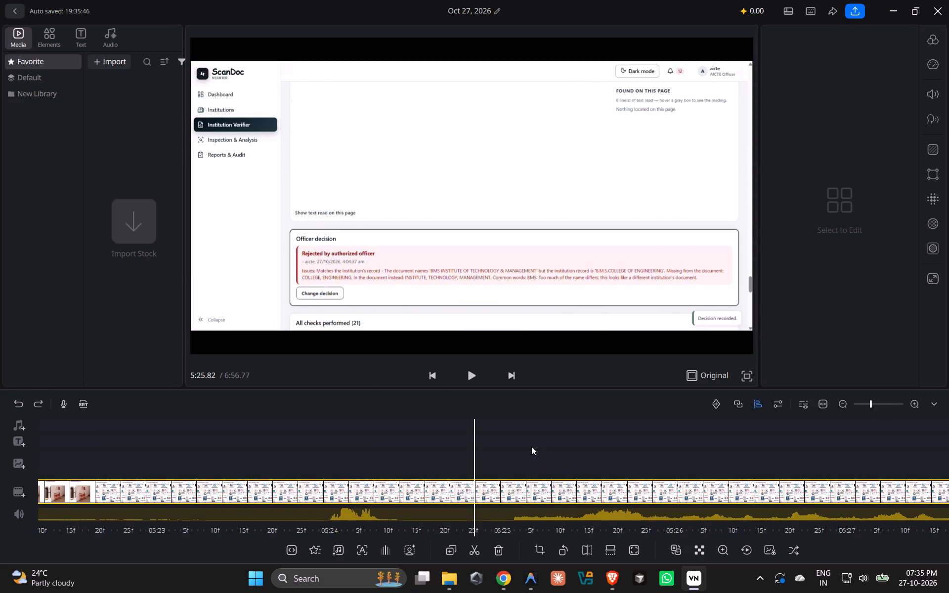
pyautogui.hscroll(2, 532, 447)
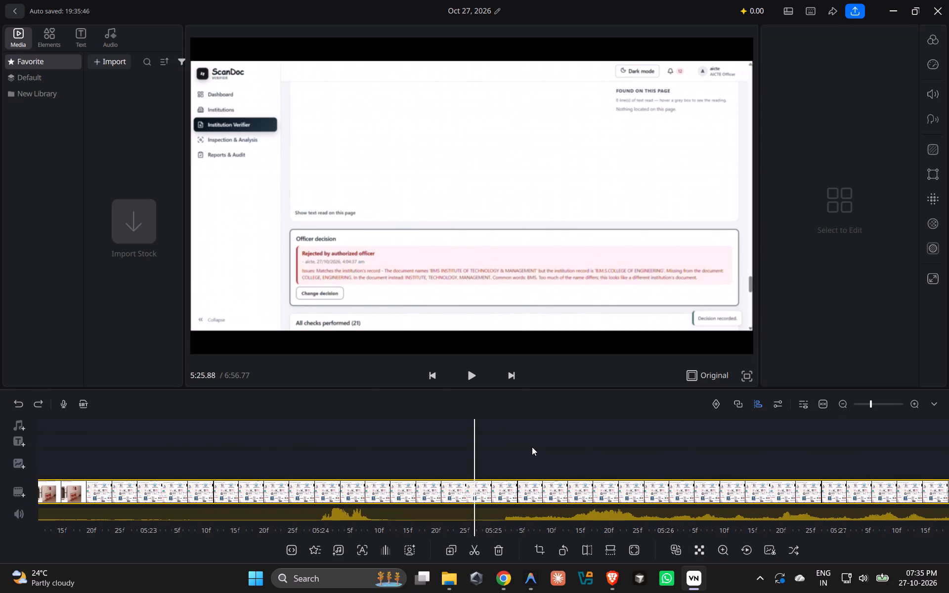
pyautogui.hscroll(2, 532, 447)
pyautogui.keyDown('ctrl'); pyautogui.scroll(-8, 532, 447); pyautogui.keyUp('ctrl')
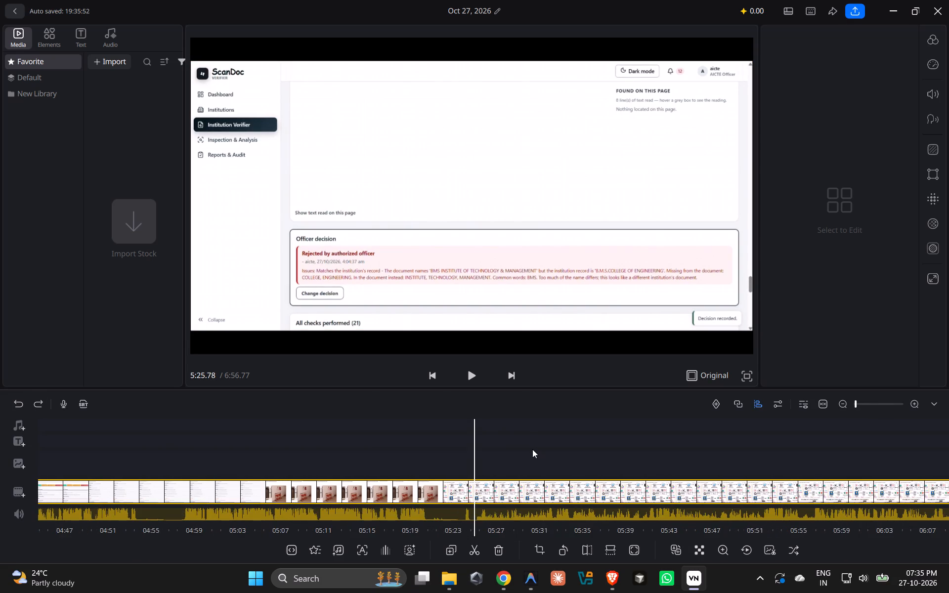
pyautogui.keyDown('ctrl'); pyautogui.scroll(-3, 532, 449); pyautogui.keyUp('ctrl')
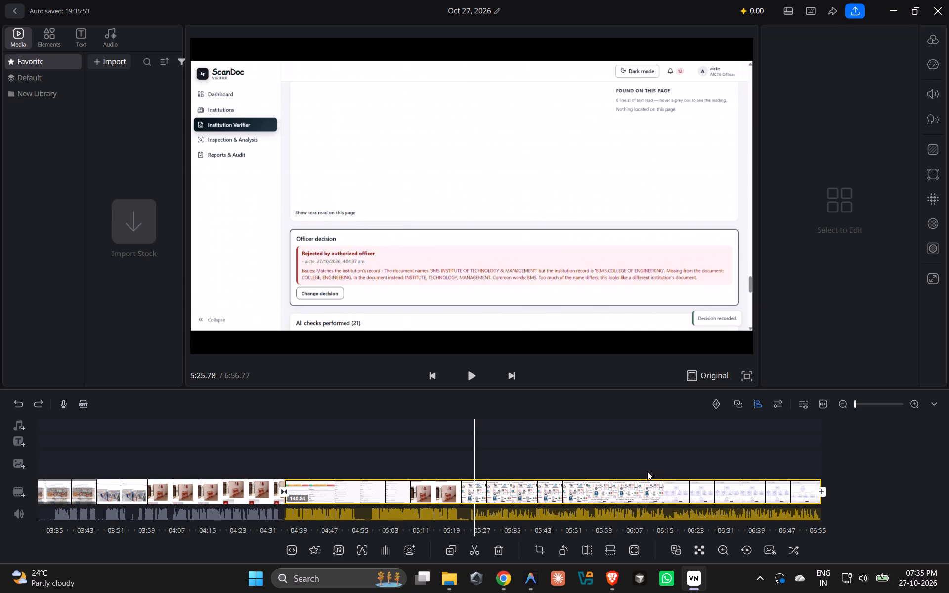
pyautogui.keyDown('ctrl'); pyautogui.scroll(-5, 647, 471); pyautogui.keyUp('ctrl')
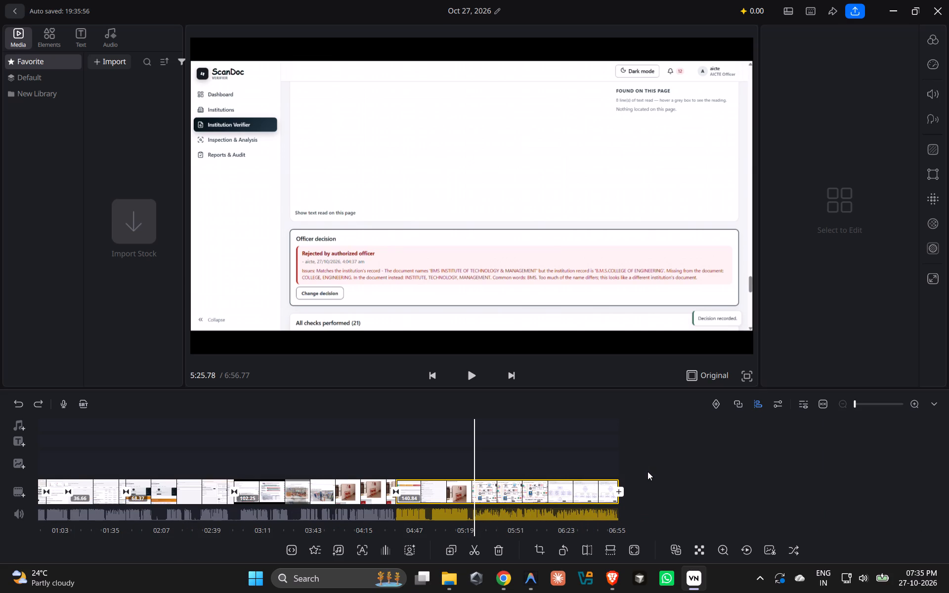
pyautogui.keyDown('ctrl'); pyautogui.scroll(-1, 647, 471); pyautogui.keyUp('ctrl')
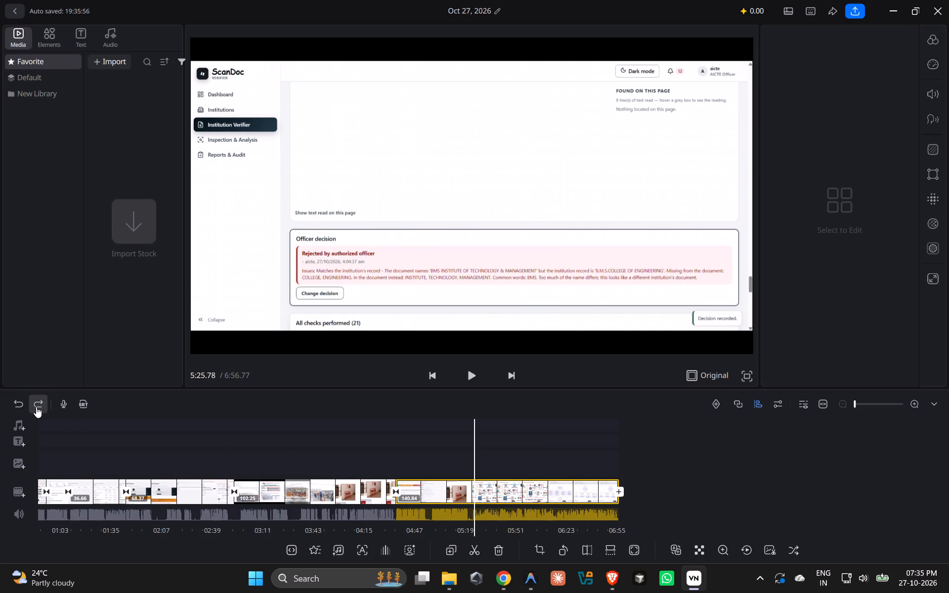
# Redo the split of the last clip at 5:25.82, where the ScanDoc officer decision screen ends.
pyautogui.click(36, 406)
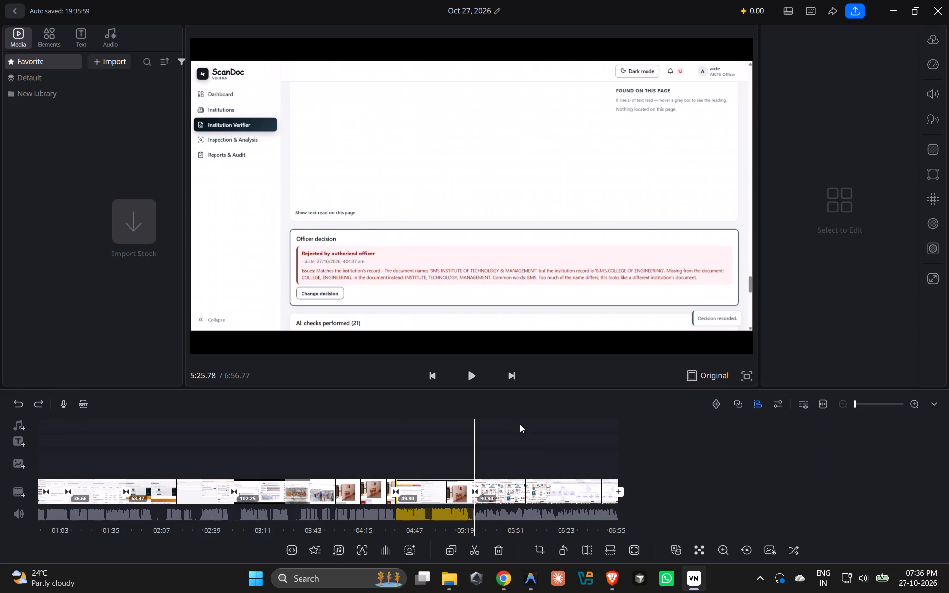
# Play back the transition around the 5:25.82 split to examine how the architecture diagram section starts.
pyautogui.keyDown('ctrl'); pyautogui.scroll(7, 520, 424); pyautogui.keyUp('ctrl')
pyautogui.click(478, 374)
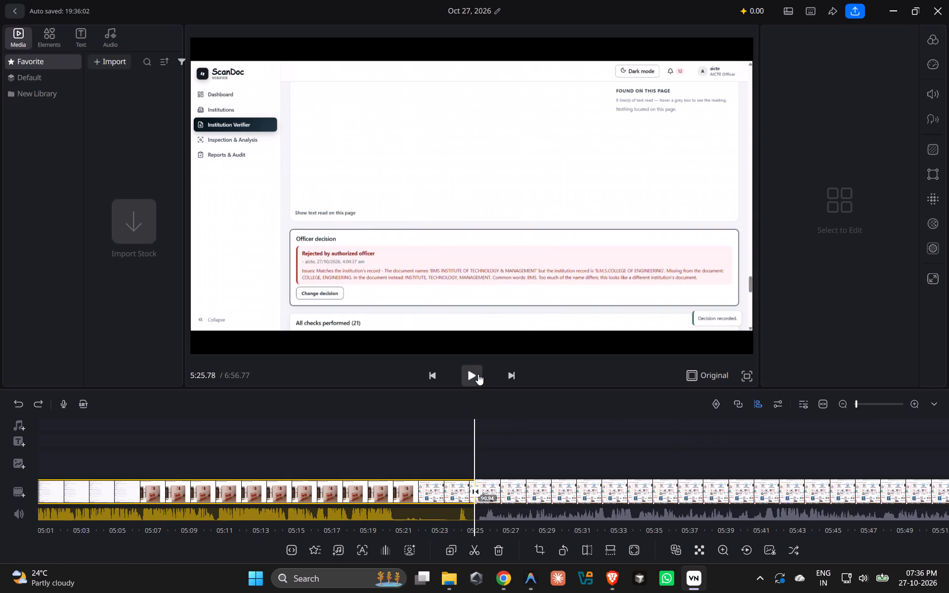
pyautogui.hscroll(1, 507, 397)
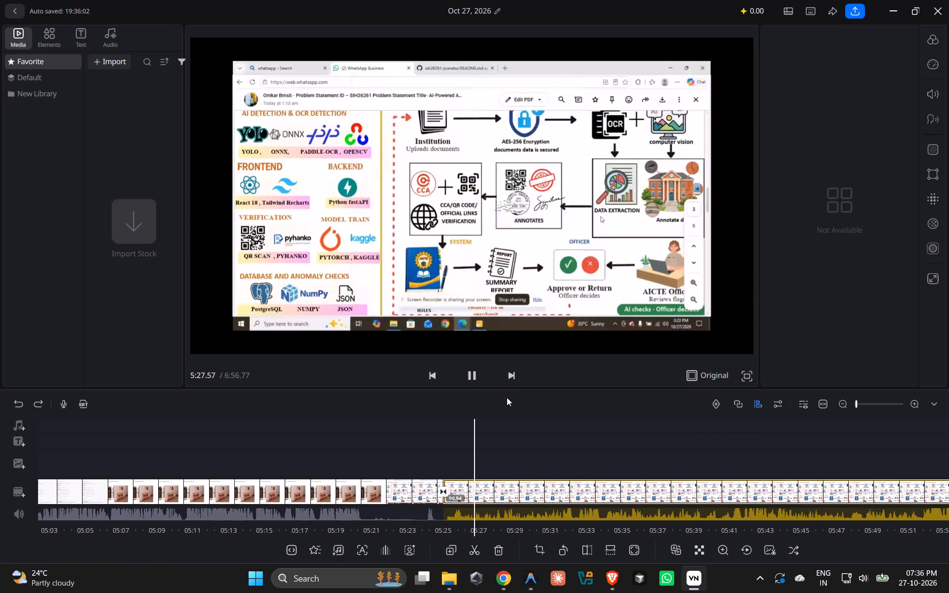
pyautogui.hscroll(1, 507, 397)
pyautogui.click(474, 376)
pyautogui.hscroll(1, 484, 444)
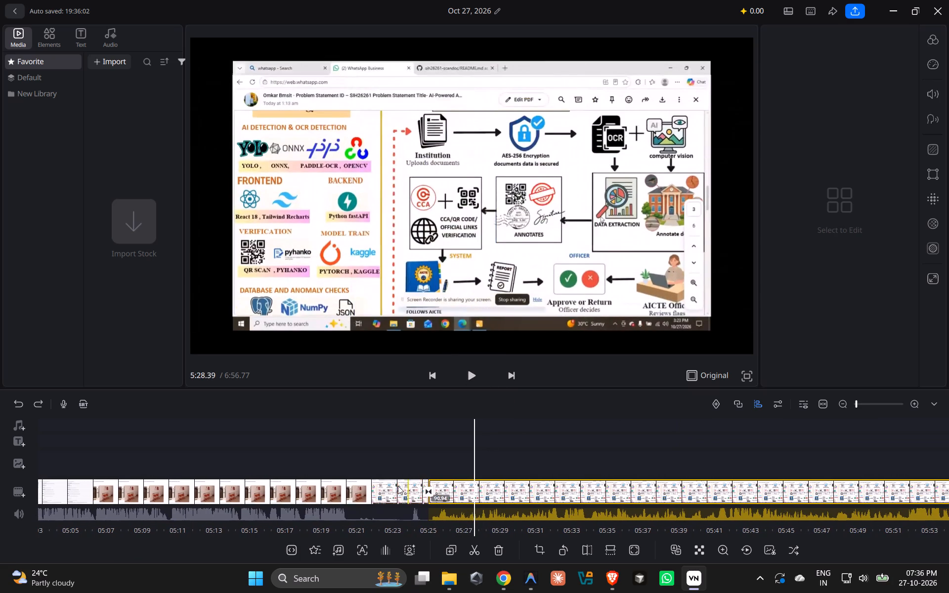
pyautogui.click(398, 486)
pyautogui.click(474, 368)
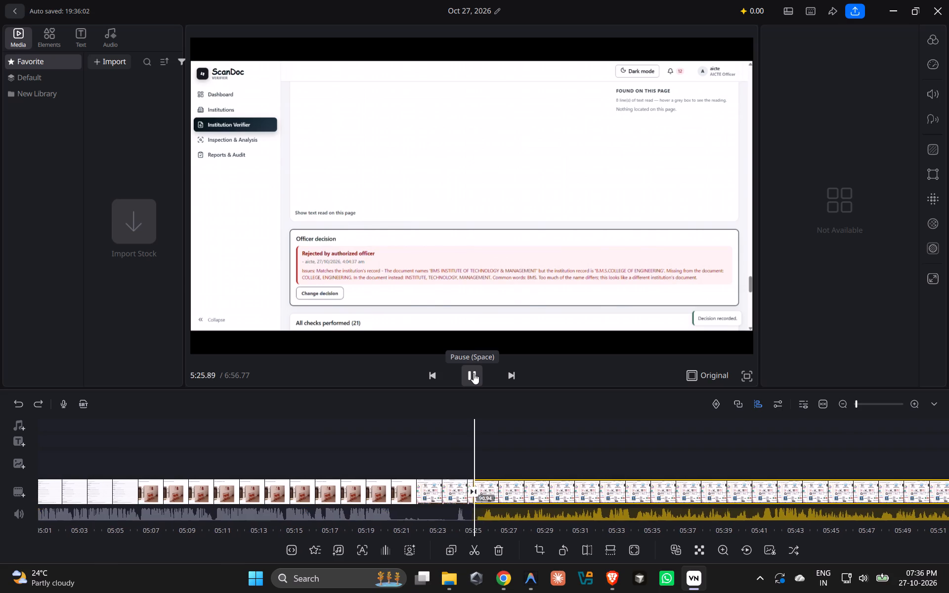
pyautogui.hscroll(1, 474, 373)
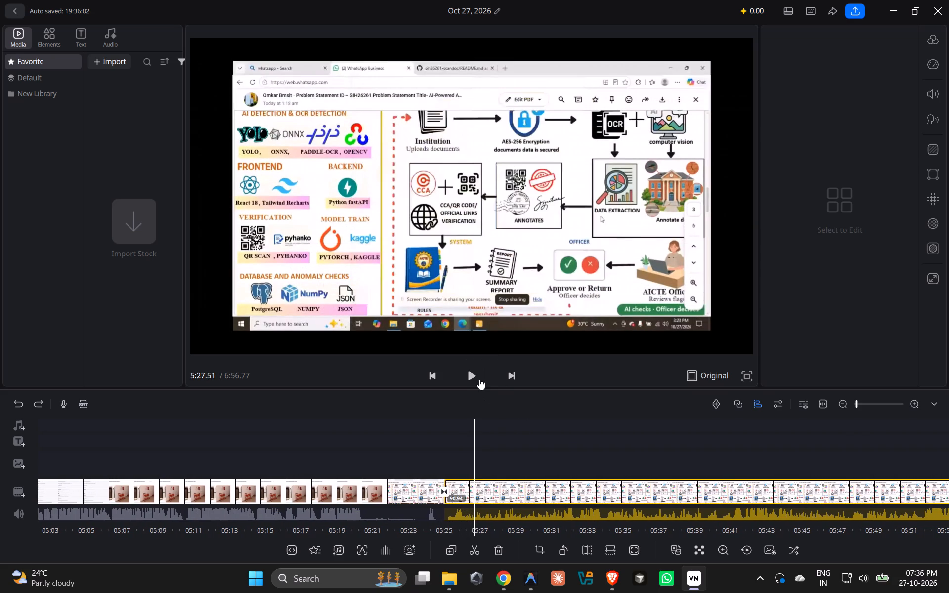
pyautogui.click(472, 376)
# Split the architecture diagram clip at 5:26.28, just after its beginning.
pyautogui.hscroll(2, 557, 425)
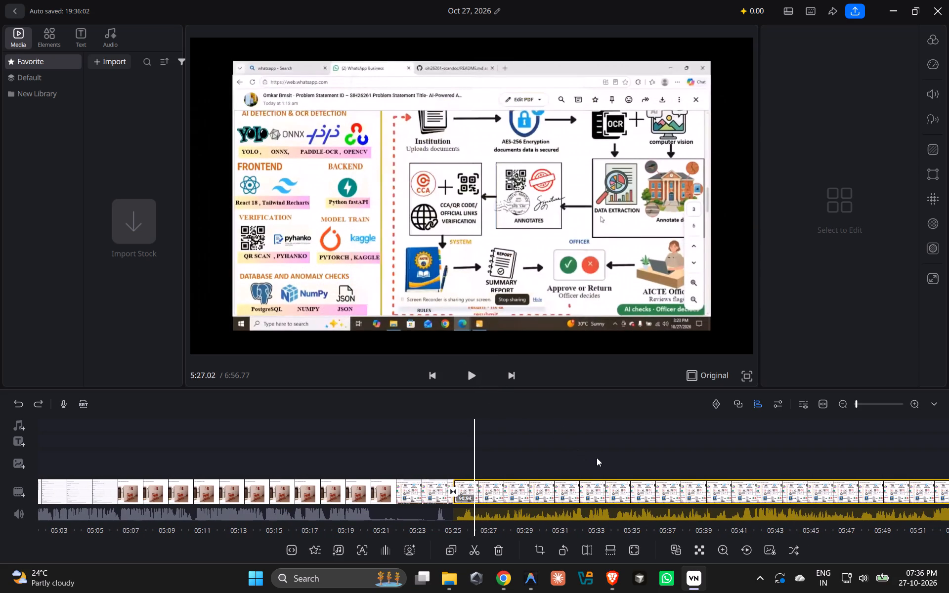
pyautogui.hscroll(1, 591, 462)
pyautogui.keyDown('ctrl'); pyautogui.scroll(1, 585, 465); pyautogui.keyUp('ctrl')
pyautogui.keyDown('ctrl'); pyautogui.hscroll(1, 585, 466); pyautogui.keyUp('ctrl')
pyautogui.keyDown('ctrl'); pyautogui.scroll(1, 578, 468); pyautogui.keyUp('ctrl')
pyautogui.keyDown('ctrl'); pyautogui.hscroll(1, 570, 473); pyautogui.keyUp('ctrl')
pyautogui.keyDown('ctrl'); pyautogui.scroll(1, 551, 484); pyautogui.keyUp('ctrl')
pyautogui.hscroll(1, 545, 485)
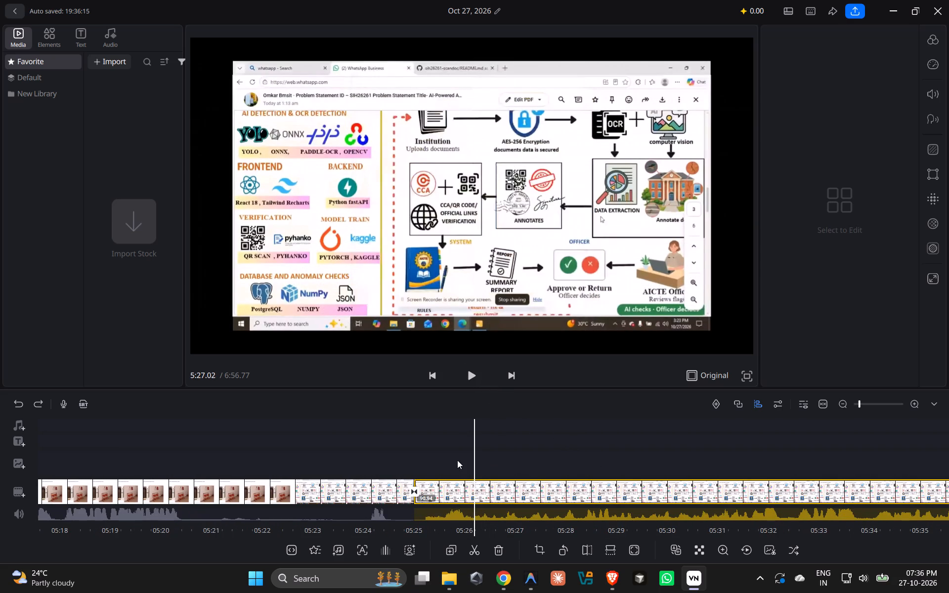
pyautogui.hscroll(2, 457, 462)
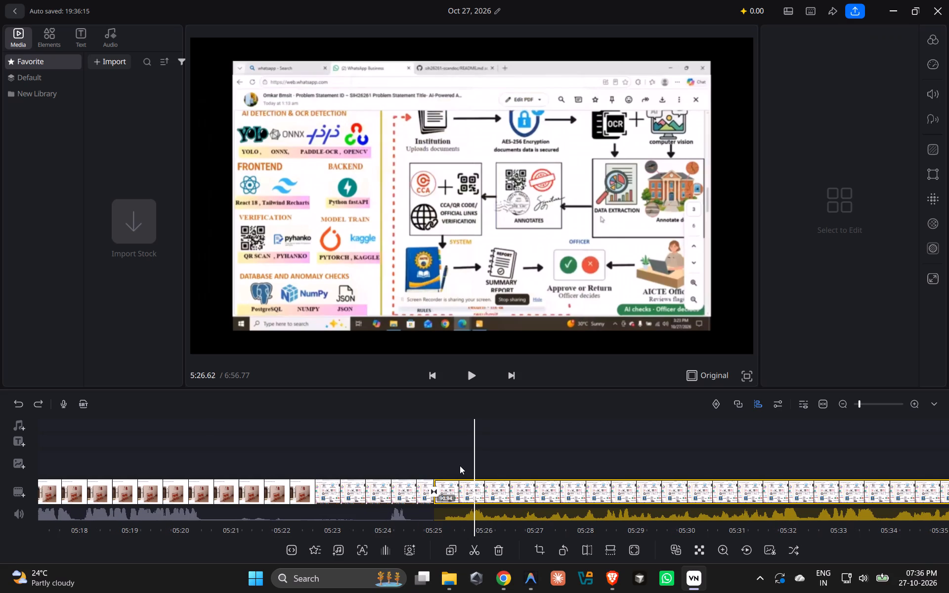
pyautogui.hscroll(2, 460, 466)
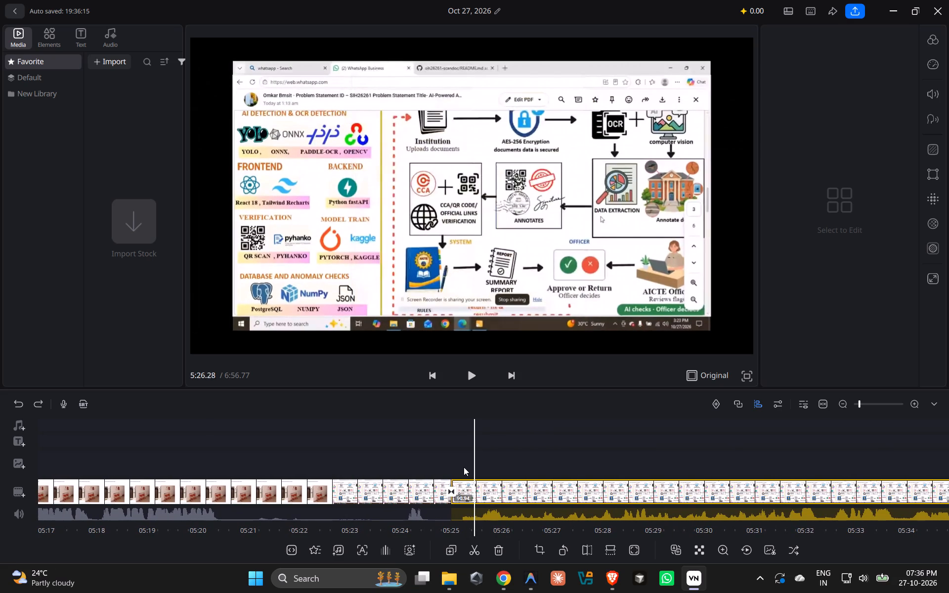
pyautogui.click(475, 553)
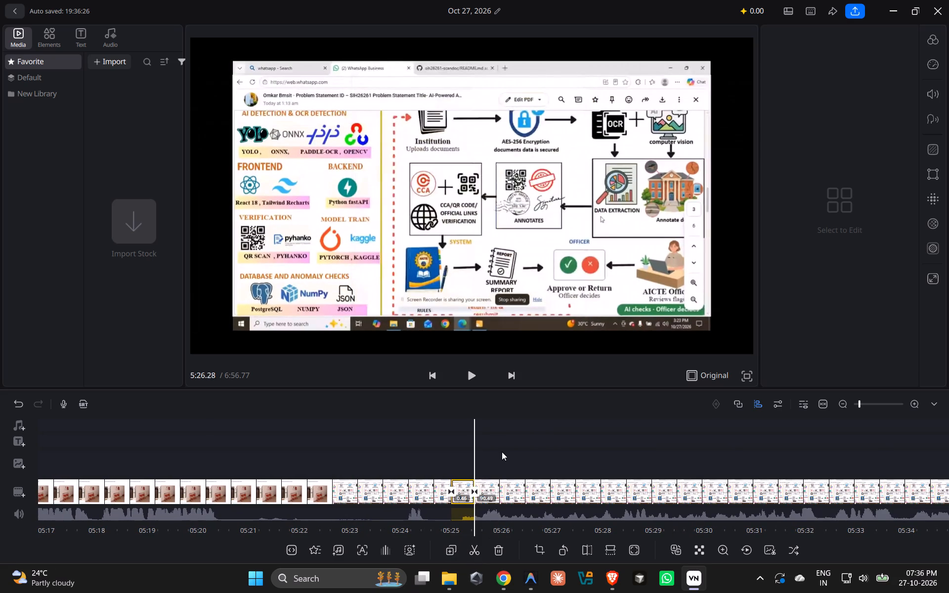
# Delete the short piece between the 5:25.82 and 5:26.28 splits and leave the clip editing view.
pyautogui.hscroll(1, 501, 451)
pyautogui.keyDown('ctrl'); pyautogui.scroll(1, 501, 451); pyautogui.keyUp('ctrl')
pyautogui.keyDown('ctrl'); pyautogui.hscroll(1, 501, 451); pyautogui.keyUp('ctrl')
pyautogui.keyDown('ctrl'); pyautogui.scroll(1, 501, 451); pyautogui.keyUp('ctrl')
pyautogui.keyDown('ctrl'); pyautogui.hscroll(1, 501, 451); pyautogui.keyUp('ctrl')
pyautogui.keyDown('ctrl'); pyautogui.scroll(3, 501, 451); pyautogui.keyUp('ctrl')
pyautogui.click(422, 494)
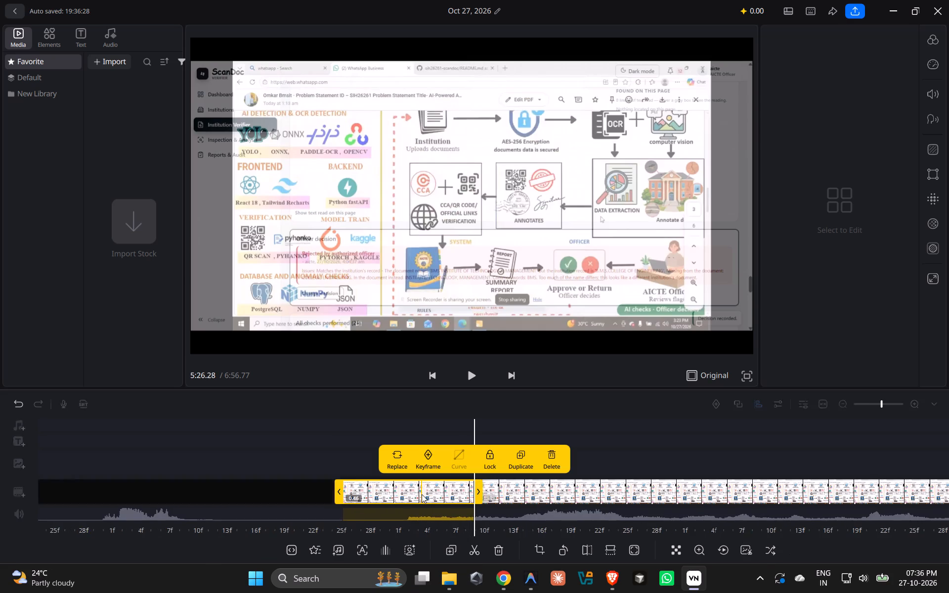
pyautogui.click(550, 451)
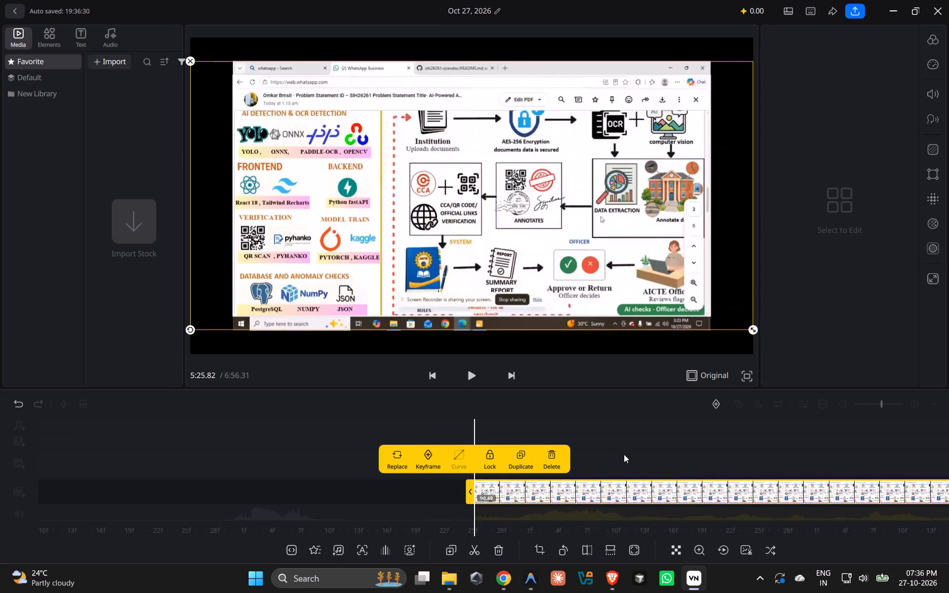
pyautogui.click(645, 454)
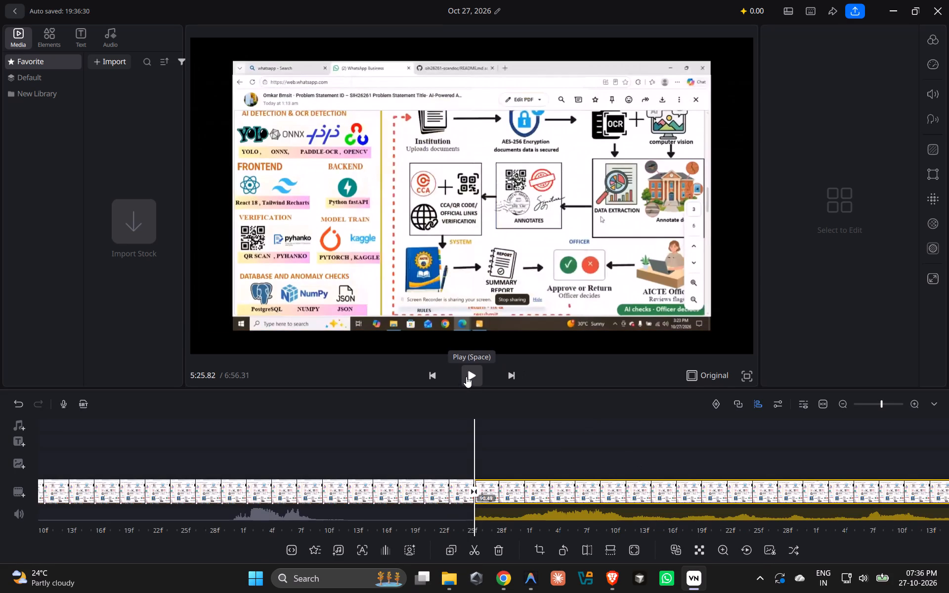
# Play the video from 5:25.82 to check the join into the architecture diagram section.
pyautogui.click(466, 377)
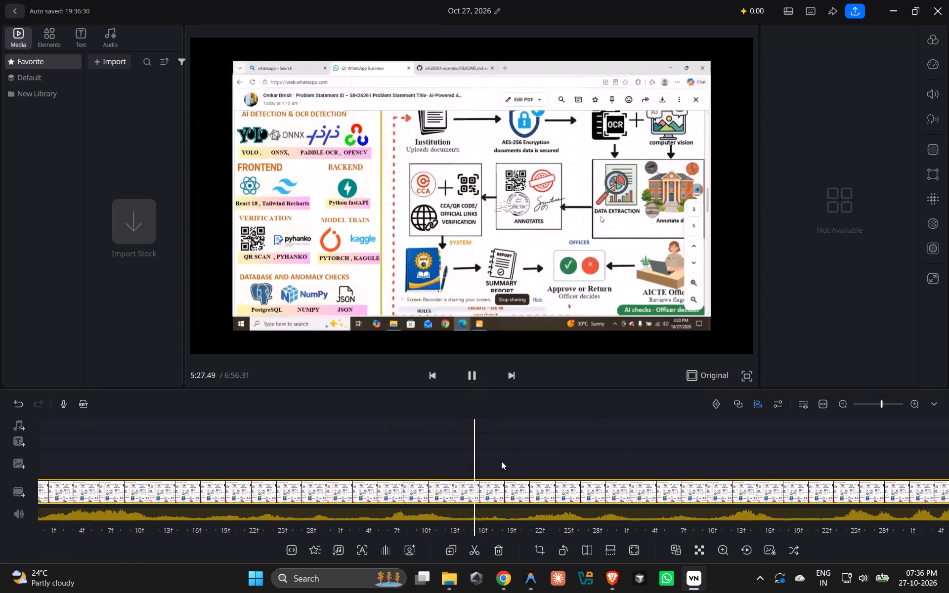
# Turn on Denoise in the volume settings of the architecture diagram clip at 5:27.80.
pyautogui.hscroll(2, 498, 469)
pyautogui.click(427, 490)
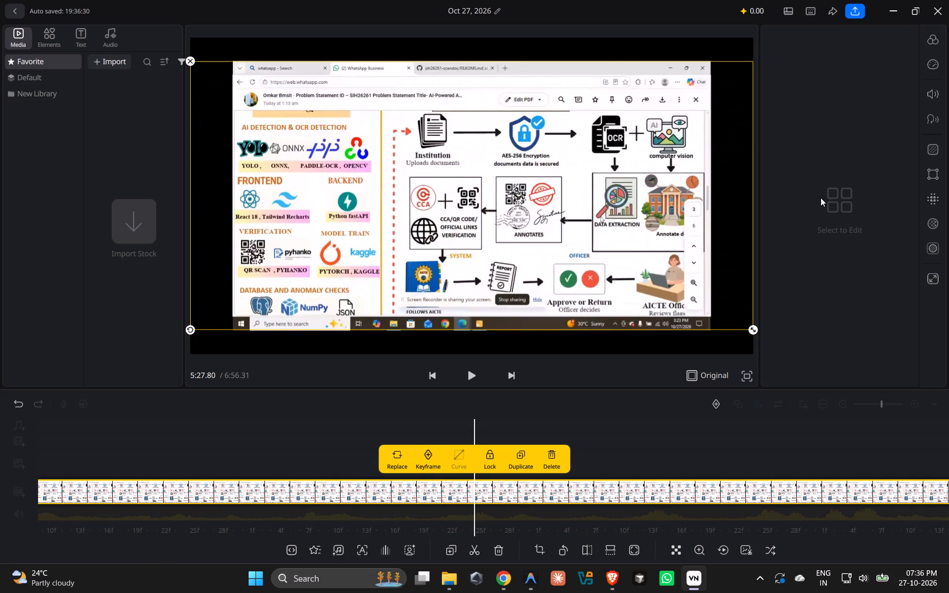
pyautogui.click(933, 98)
pyautogui.click(899, 103)
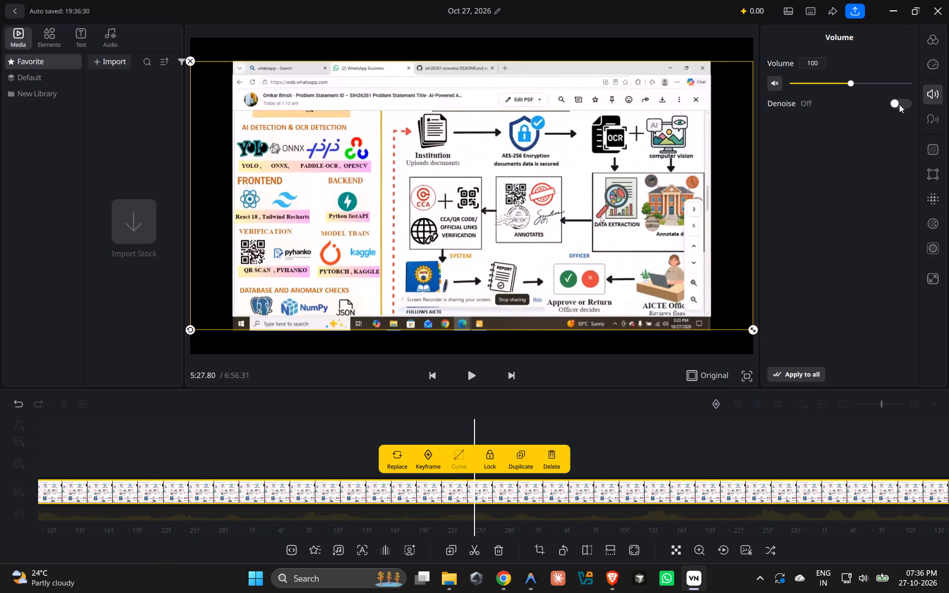
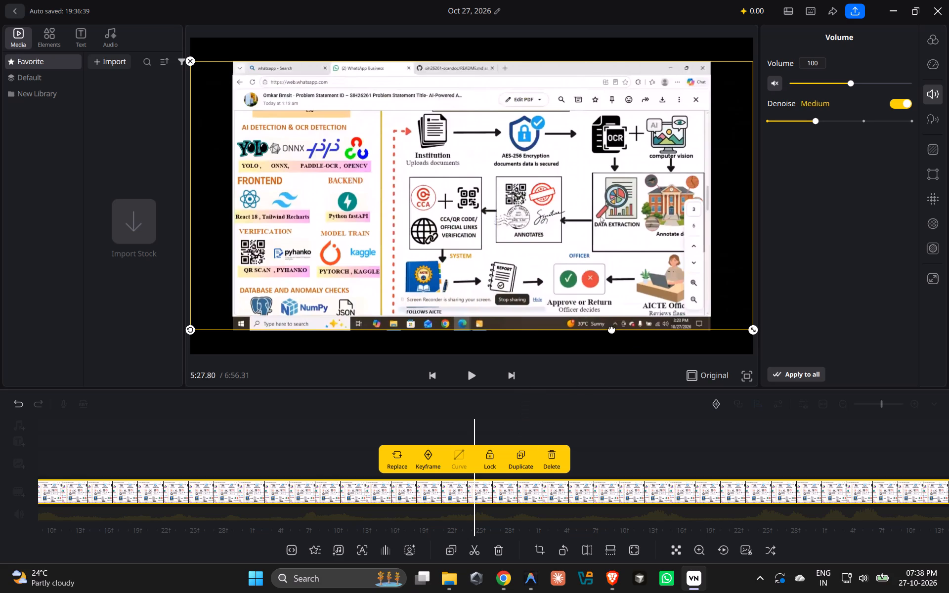
# Play back the denoised architecture diagram clip from 5:27.80 to about 5:38 to check its audio.
pyautogui.click(471, 370)
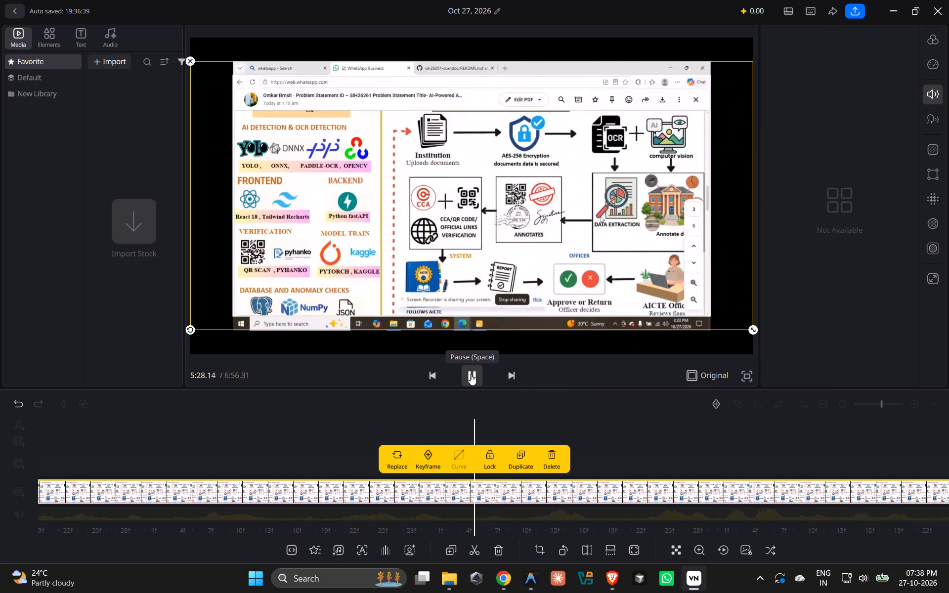
pyautogui.click(471, 378)
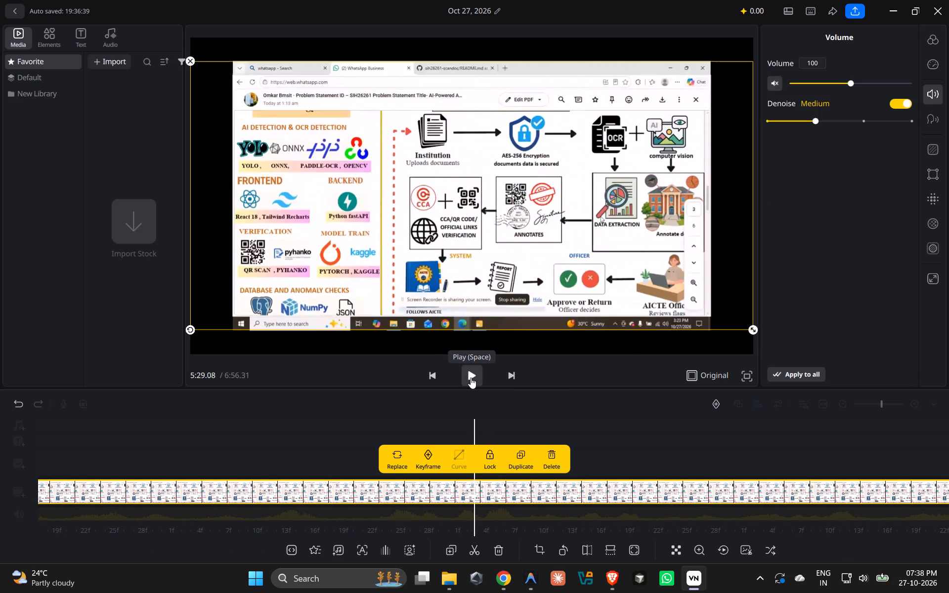
pyautogui.click(471, 378)
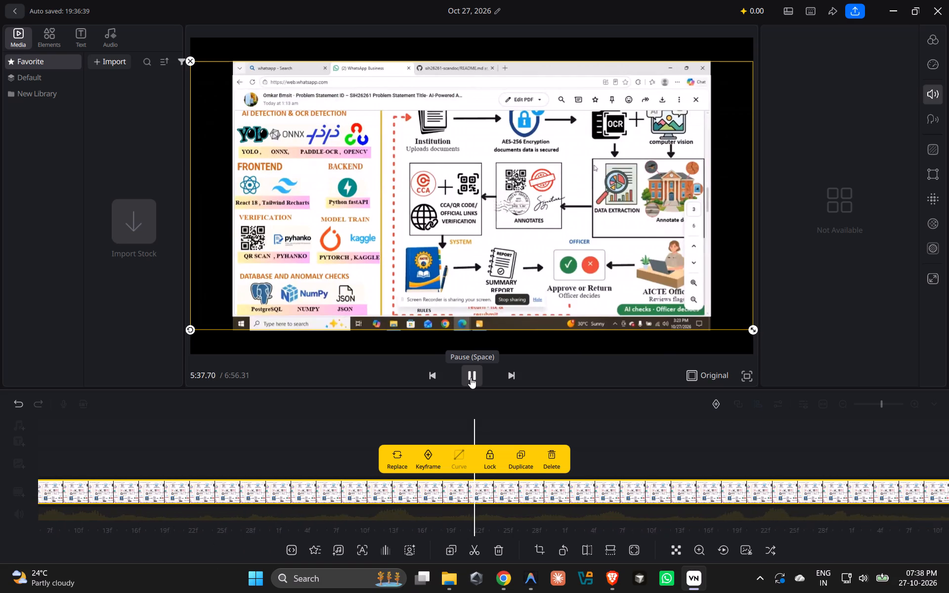
pyautogui.click(471, 378)
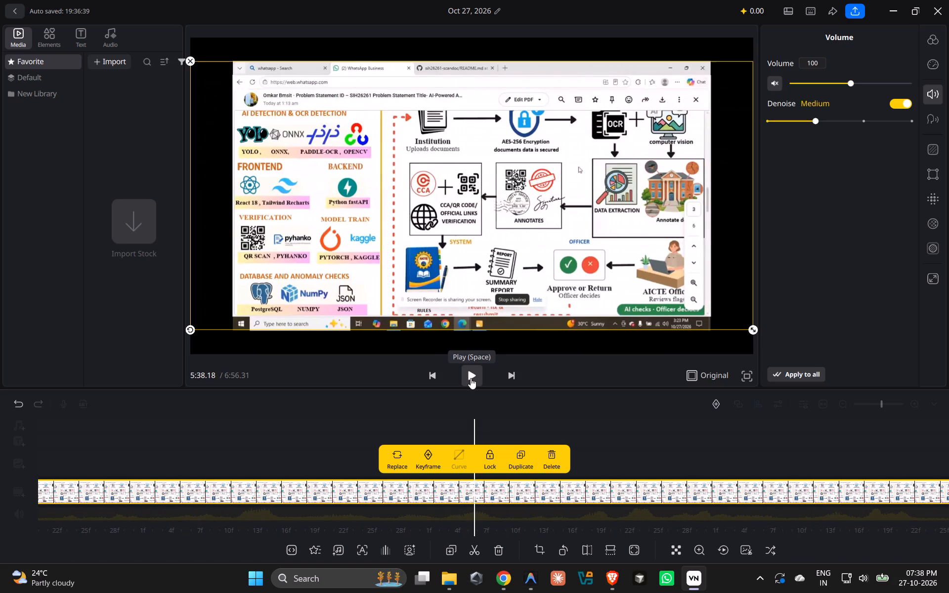
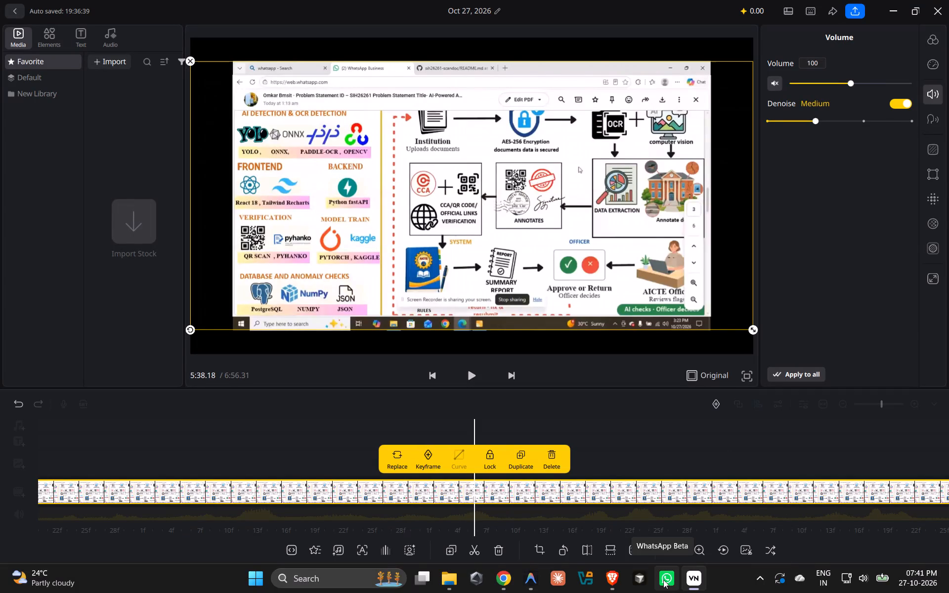
# Continue playback of the denoised architecture diagram clip from 5:38.18 to about 5:40 to check its audio.
pyautogui.click(471, 372)
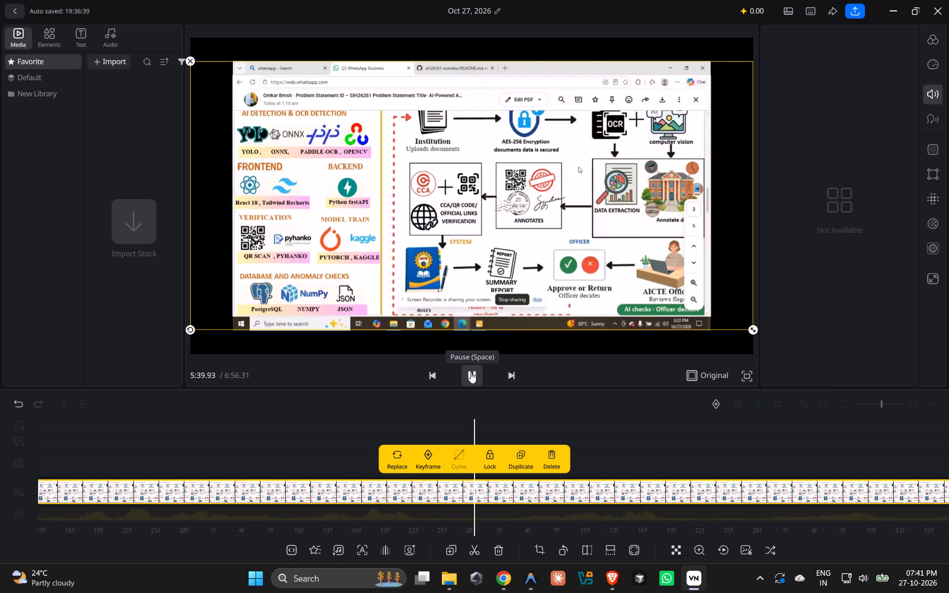
pyautogui.click(471, 372)
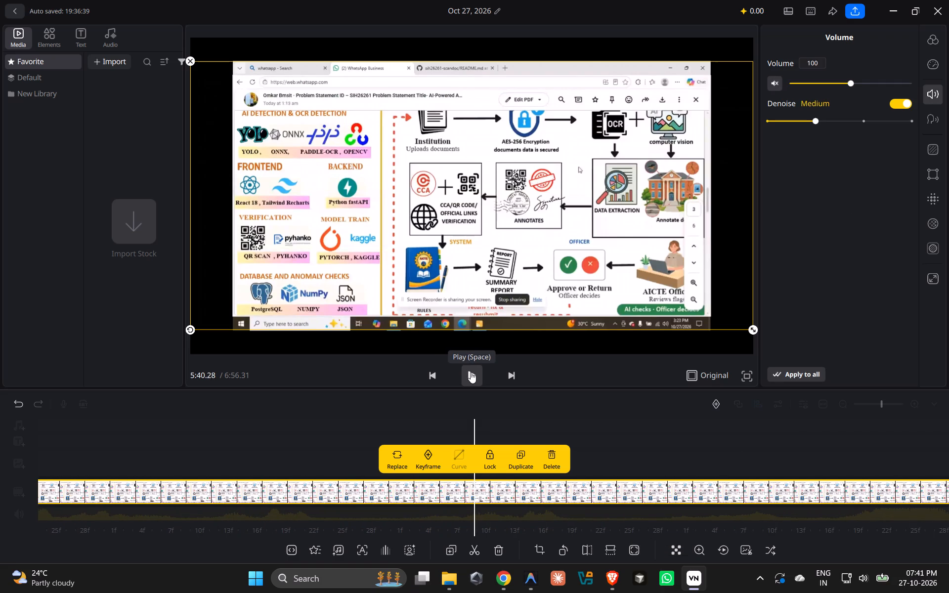
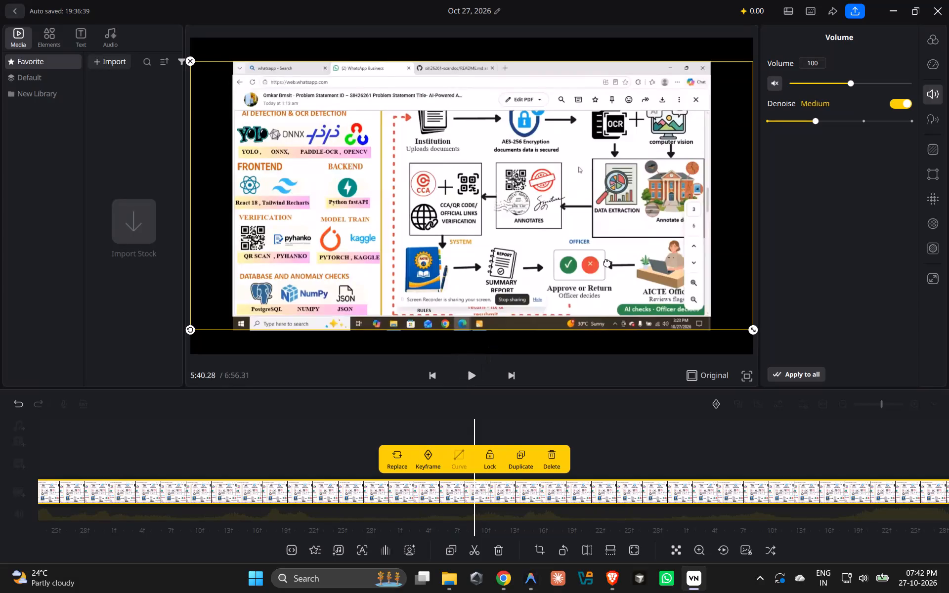
# Play the architecture diagram clip from 5:40.28 to about 5:41.5 to check its denoised audio.
pyautogui.click(475, 365)
pyautogui.click(472, 368)
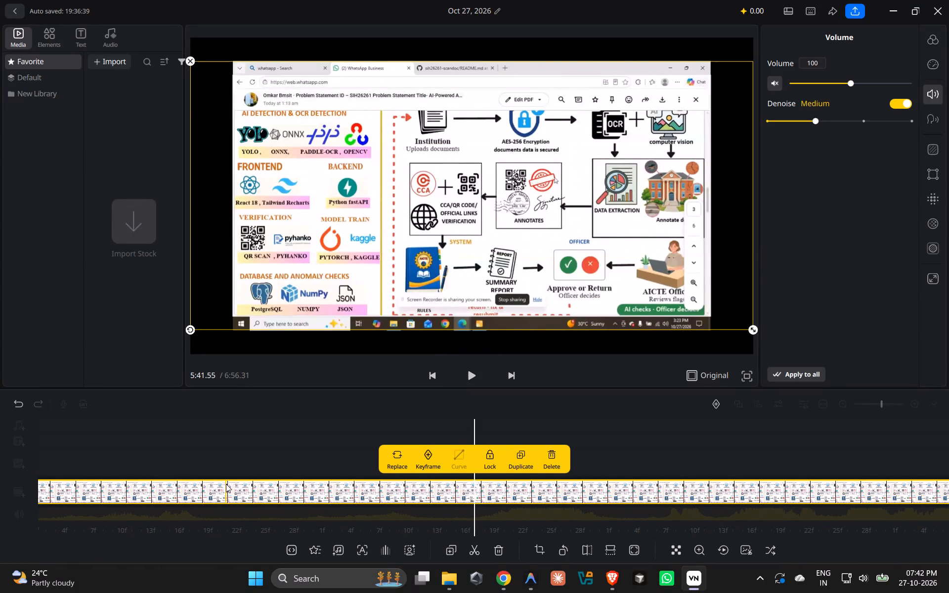
# Delete the opening clip of the presenter speaking outdoors from the start of the video timeline.
pyautogui.hscroll(20, 226, 484)
pyautogui.hscroll(1, 226, 484)
pyautogui.hscroll(20, 226, 484)
pyautogui.hscroll(1, 226, 484)
pyautogui.hscroll(20, 226, 484)
pyautogui.hscroll(20, 226, 484)
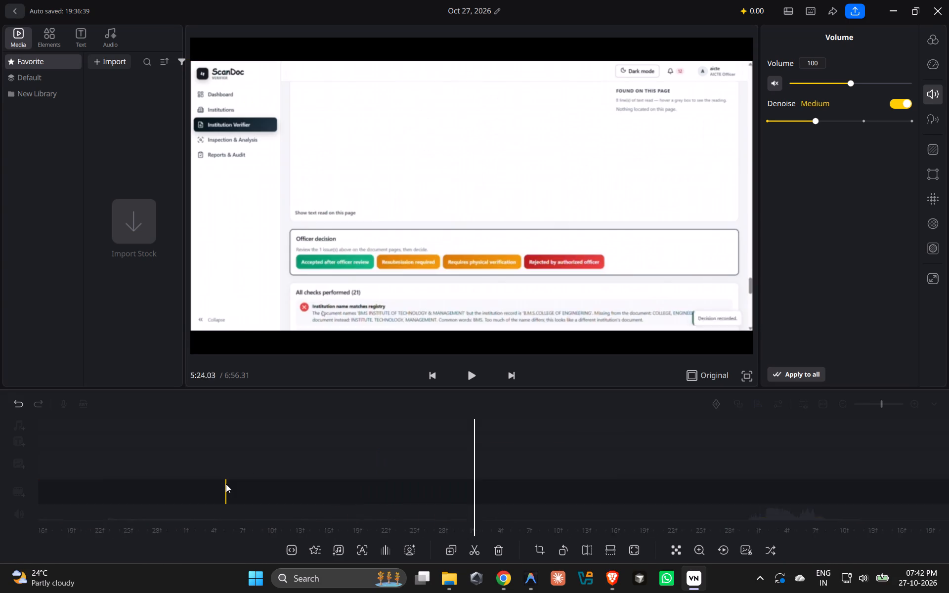
pyautogui.hscroll(20, 226, 484)
pyautogui.hscroll(20, 226, 484)
pyautogui.hscroll(20, 226, 484)
pyautogui.hscroll(19, 226, 484)
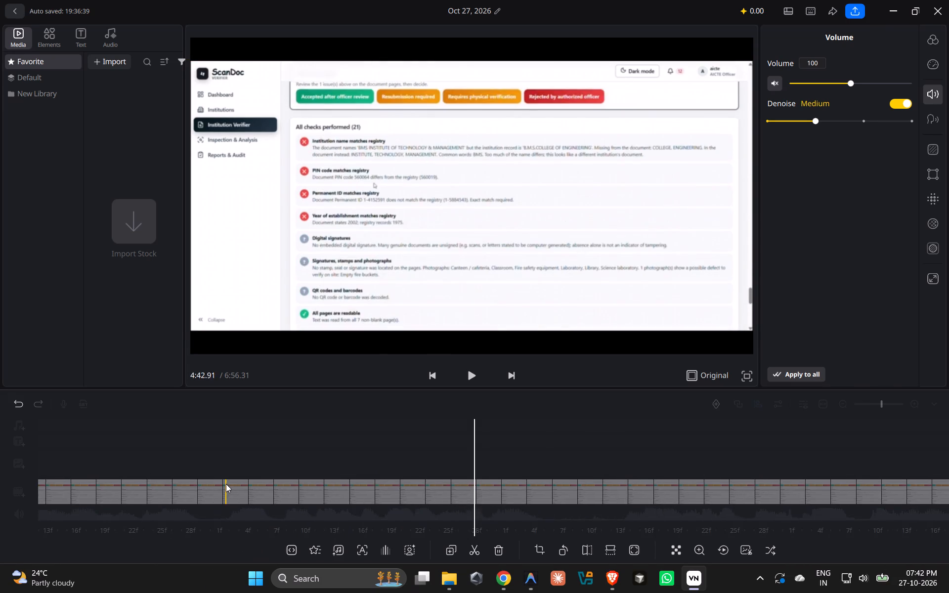
pyautogui.hscroll(19, 226, 484)
pyautogui.hscroll(20, 226, 484)
pyautogui.hscroll(3, 226, 484)
pyautogui.hscroll(20, 226, 484)
pyautogui.hscroll(5, 226, 484)
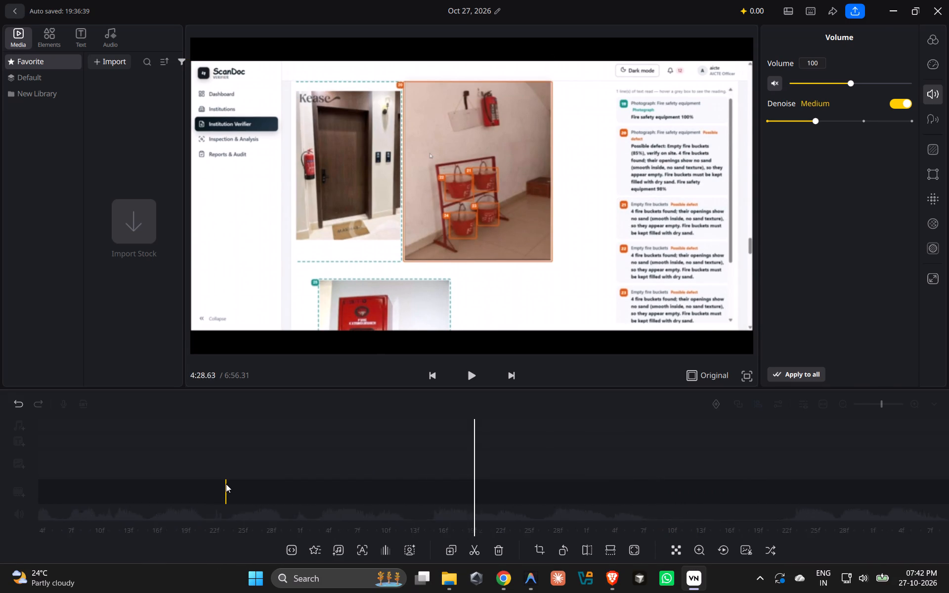
pyautogui.hscroll(20, 226, 484)
pyautogui.hscroll(20, 226, 484)
pyautogui.hscroll(20, 226, 484)
pyautogui.hscroll(20, 226, 484)
pyautogui.hscroll(20, 226, 484)
pyautogui.hscroll(20, 226, 484)
pyautogui.hscroll(20, 226, 484)
pyautogui.hscroll(1, 226, 484)
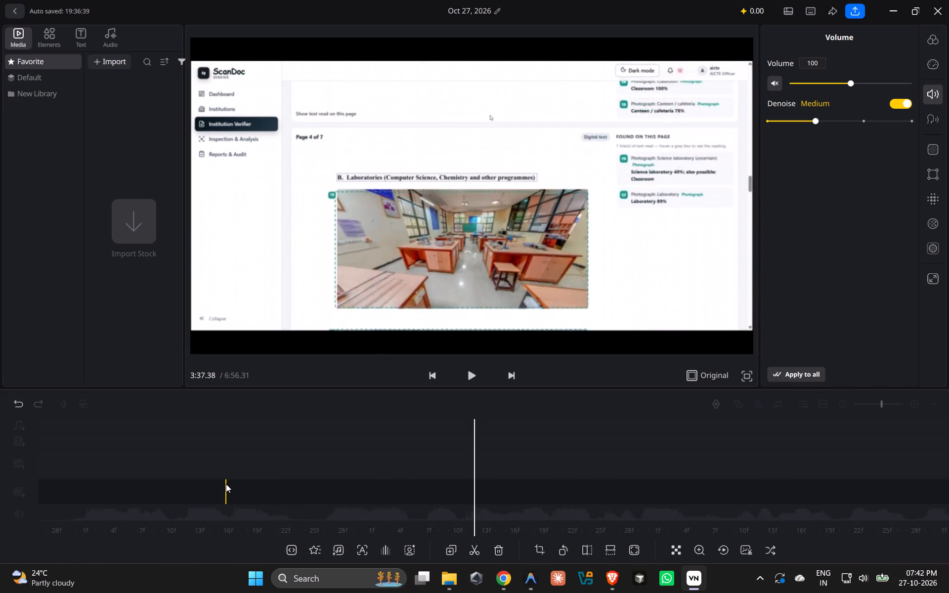
pyautogui.hscroll(20, 226, 484)
pyautogui.hscroll(20, 226, 484)
pyautogui.hscroll(20, 226, 484)
pyautogui.hscroll(20, 226, 484)
pyautogui.hscroll(20, 226, 484)
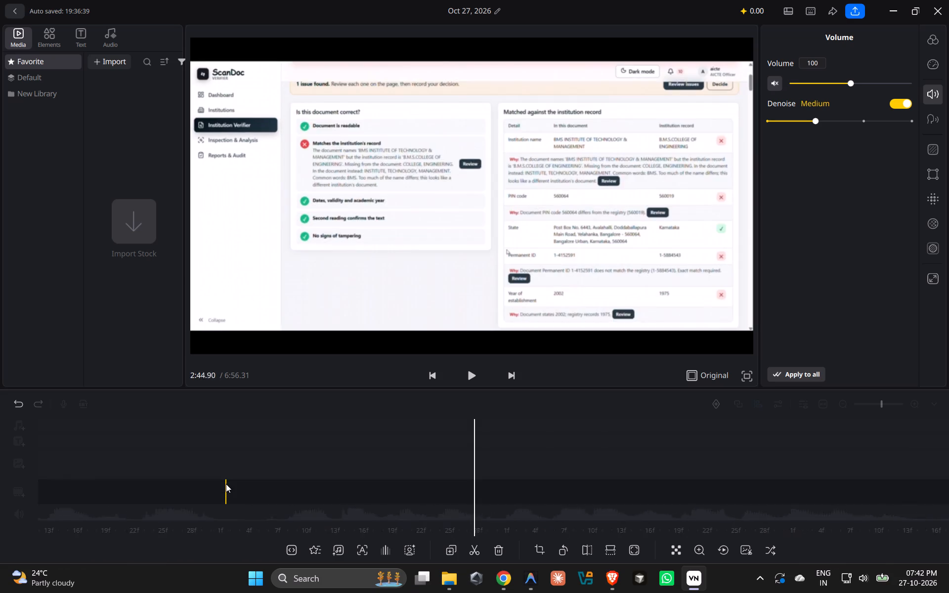
pyautogui.hscroll(14, 225, 447)
pyautogui.hscroll(10, 225, 447)
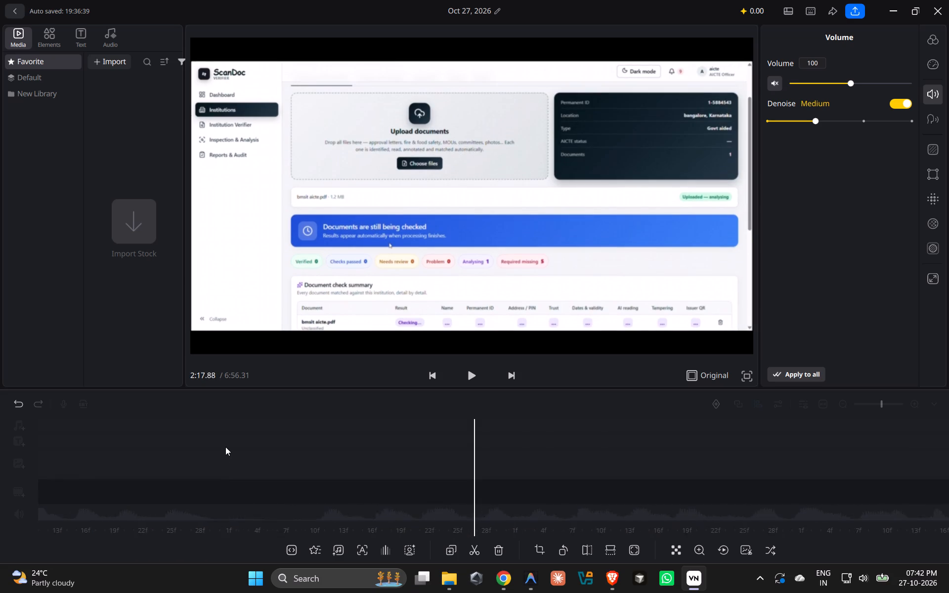
pyautogui.hscroll(9, 225, 447)
pyautogui.hscroll(20, 225, 447)
pyautogui.hscroll(20, 225, 447)
pyautogui.hscroll(20, 225, 447)
pyautogui.hscroll(19, 225, 447)
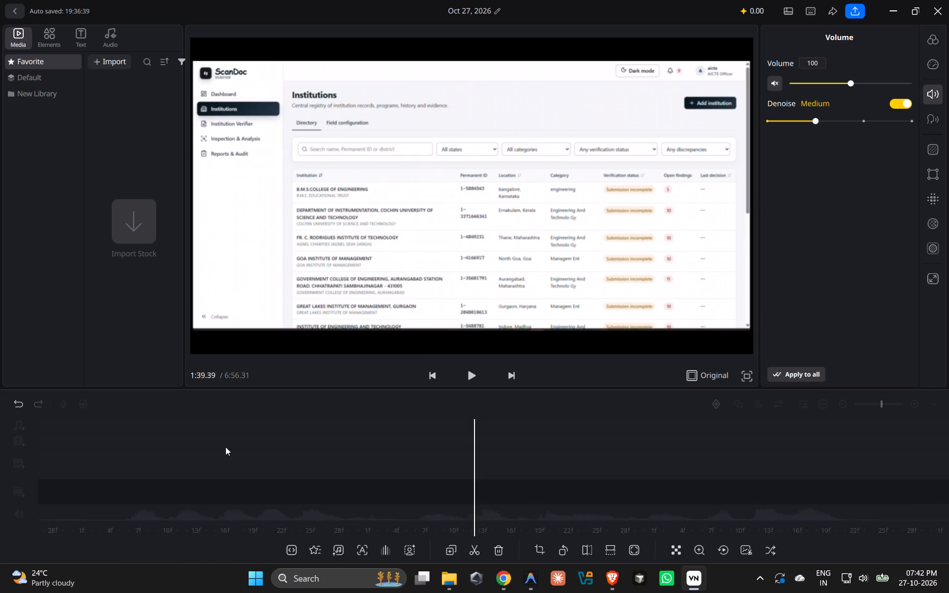
pyautogui.hscroll(16, 225, 447)
pyautogui.hscroll(8, 225, 447)
pyautogui.hscroll(20, 225, 447)
pyautogui.hscroll(5, 225, 447)
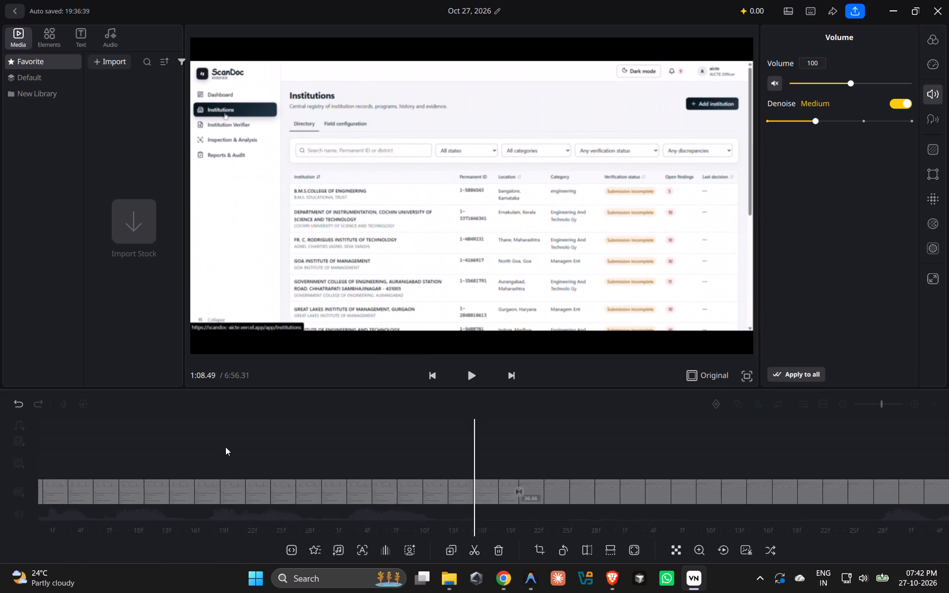
pyautogui.hscroll(20, 225, 447)
pyautogui.hscroll(20, 225, 447)
pyautogui.hscroll(7, 225, 447)
pyautogui.hscroll(17, 225, 447)
pyautogui.hscroll(20, 225, 447)
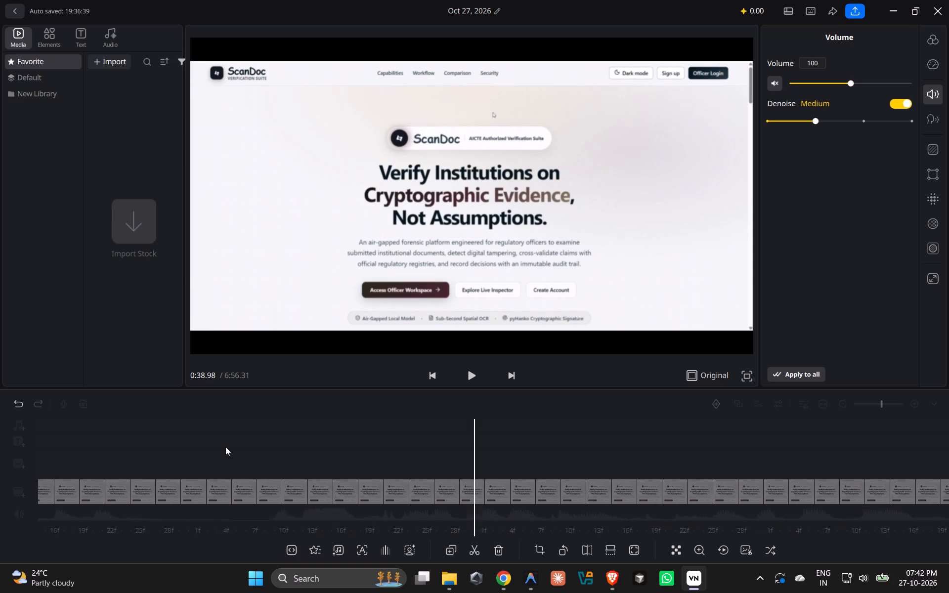
pyautogui.hscroll(20, 225, 447)
pyautogui.hscroll(16, 225, 447)
pyautogui.hscroll(10, 225, 447)
pyautogui.hscroll(16, 225, 447)
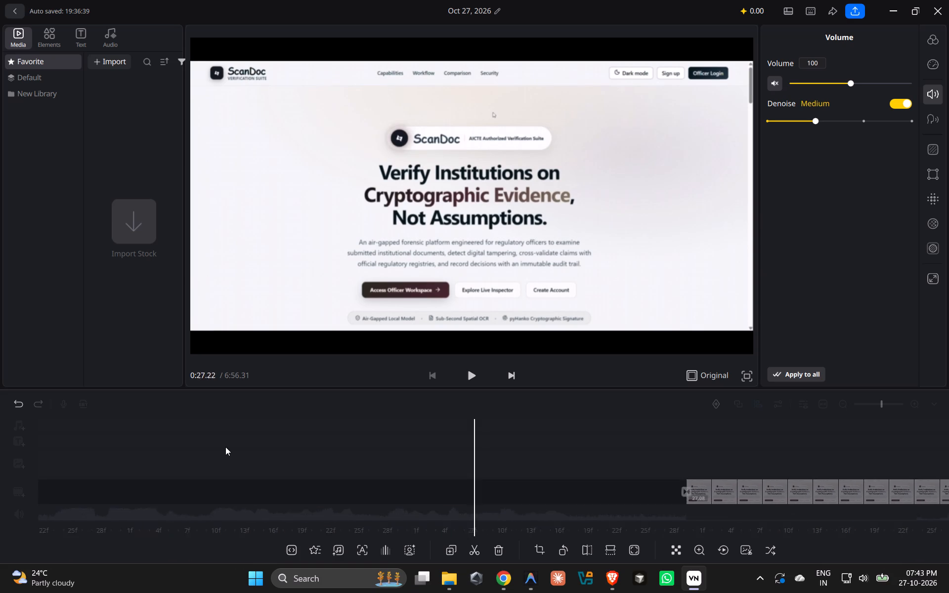
pyautogui.hscroll(15, 225, 447)
pyautogui.hscroll(14, 225, 447)
pyautogui.hscroll(9, 225, 447)
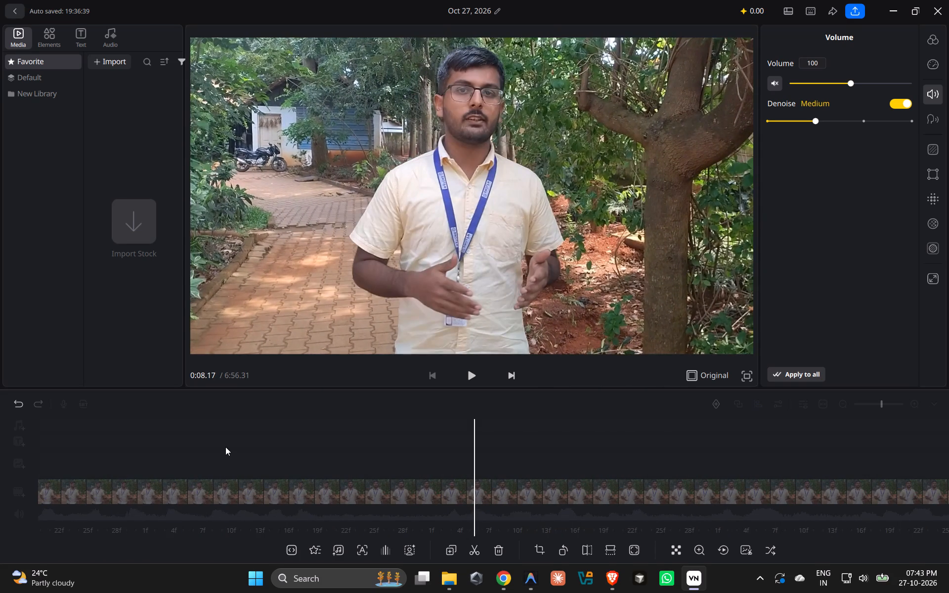
pyautogui.hscroll(20, 225, 447)
pyautogui.hscroll(14, 225, 447)
pyautogui.hscroll(17, 225, 447)
pyautogui.hscroll(20, 225, 447)
pyautogui.hscroll(6, 225, 447)
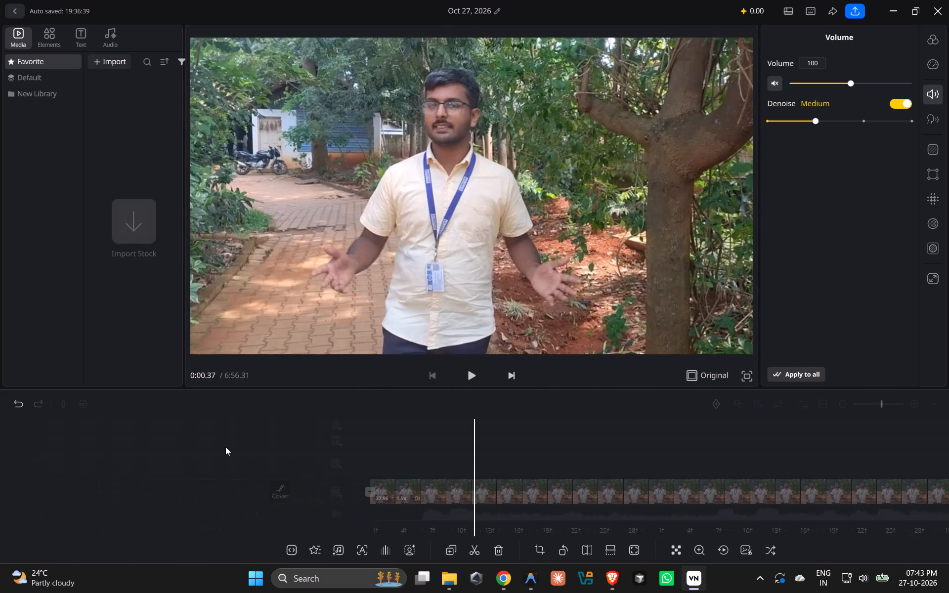
pyautogui.hscroll(18, 225, 447)
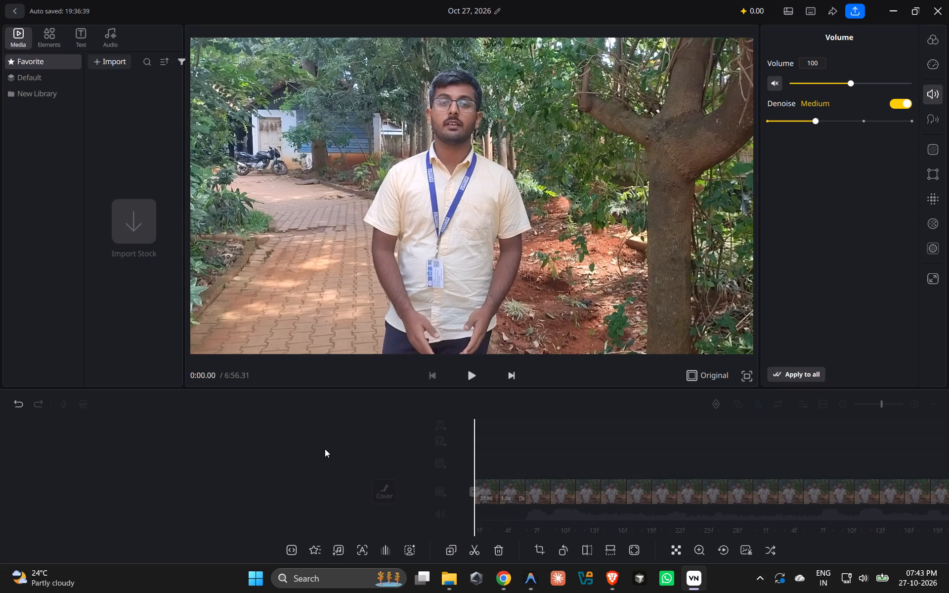
pyautogui.keyDown('ctrl'); pyautogui.scroll(-13, 577, 451); pyautogui.keyUp('ctrl')
pyautogui.click(508, 494)
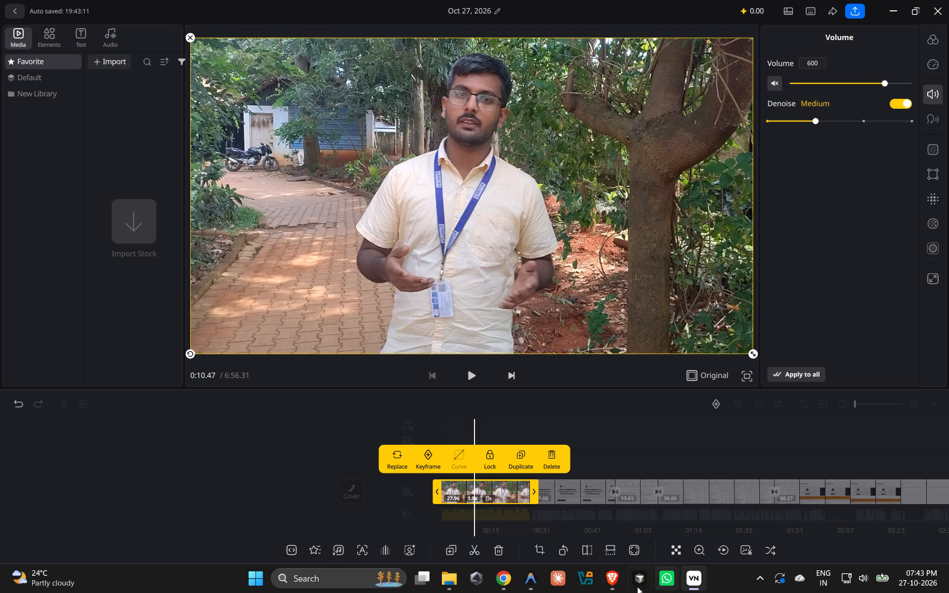
pyautogui.click(551, 456)
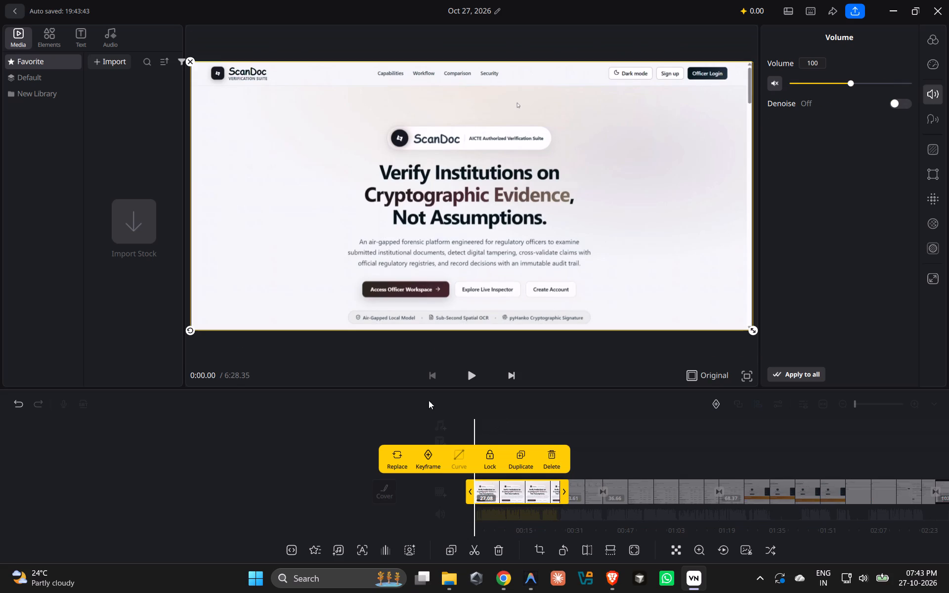
# Skim the whole timeline from the opening ScanDoc clip to the architecture diagram clip and back to the start to check the edit.
pyautogui.scroll(-2, 654, 420)
pyautogui.click(655, 457)
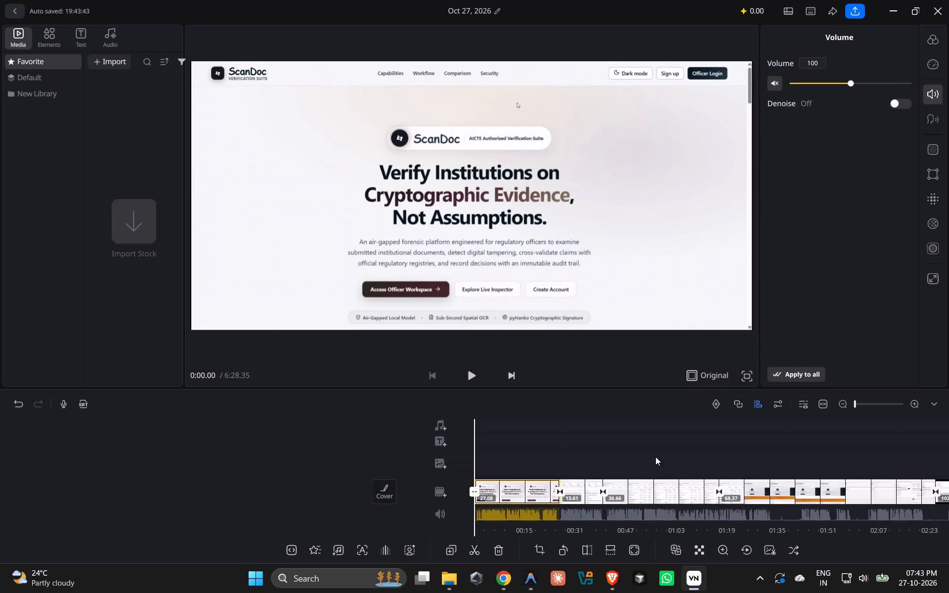
pyautogui.hscroll(-8, 655, 457)
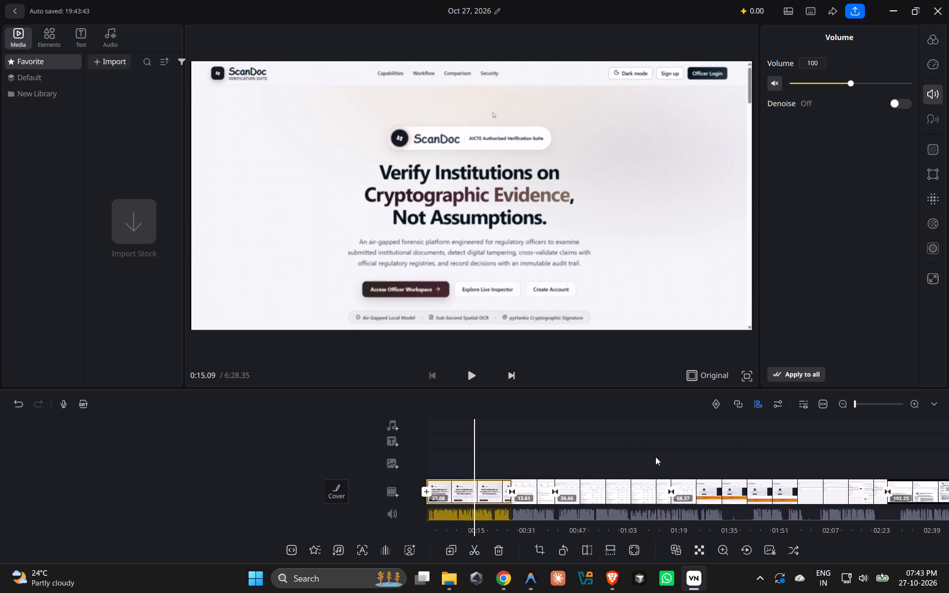
pyautogui.hscroll(-20, 655, 457)
pyautogui.hscroll(-20, 655, 457)
pyautogui.hscroll(-15, 655, 457)
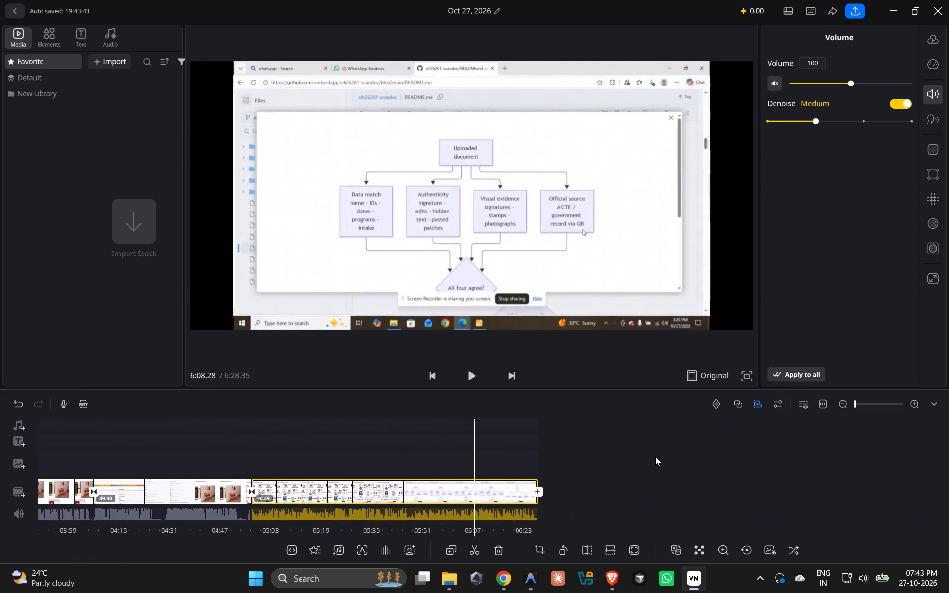
pyautogui.hscroll(20, 655, 457)
pyautogui.hscroll(20, 655, 457)
pyautogui.hscroll(13, 655, 457)
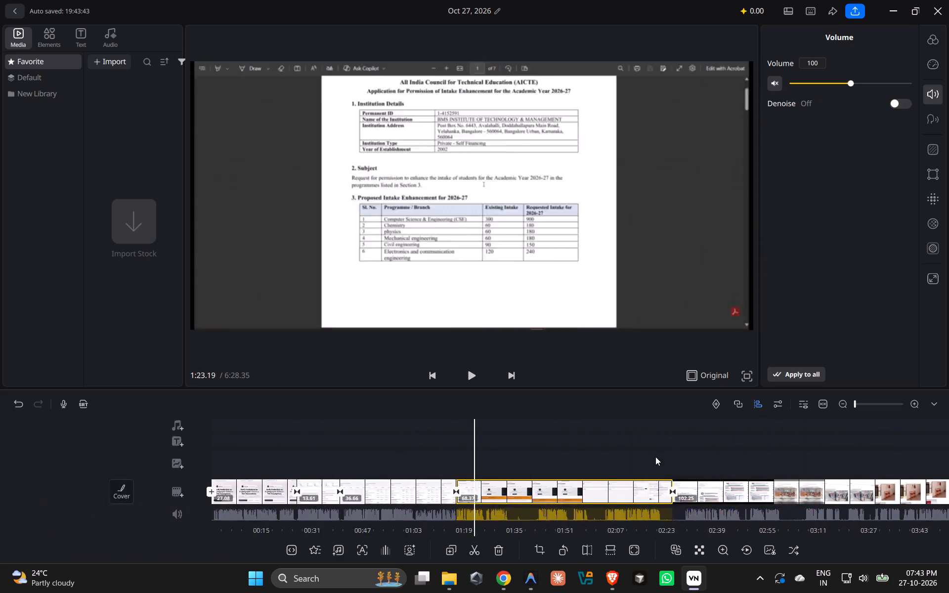
pyautogui.hscroll(19, 655, 457)
pyautogui.hscroll(5, 655, 457)
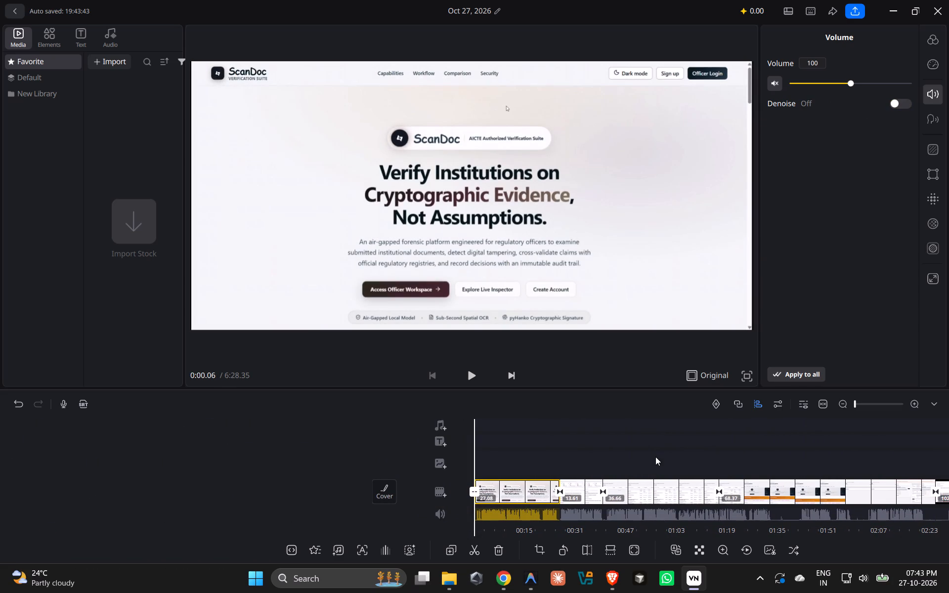
# Export the edited ScanDoc video to the Videos\VN folder.
pyautogui.click(858, 13)
pyautogui.click(682, 437)
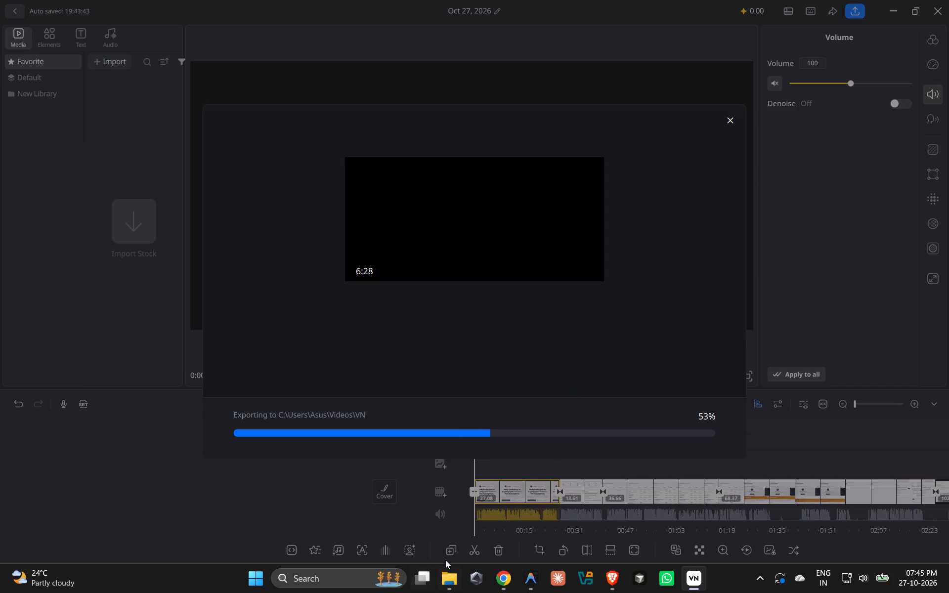
# Switch to the Chrome window with GitHub and open the sih26261-scandoc repository from your own profile's contribution activity.
pyautogui.click(511, 577)
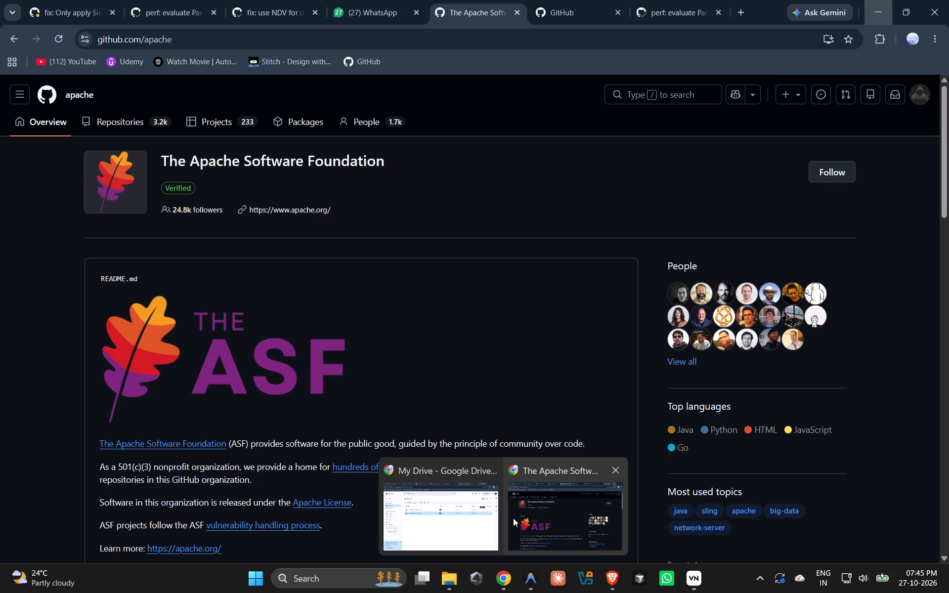
pyautogui.click(557, 512)
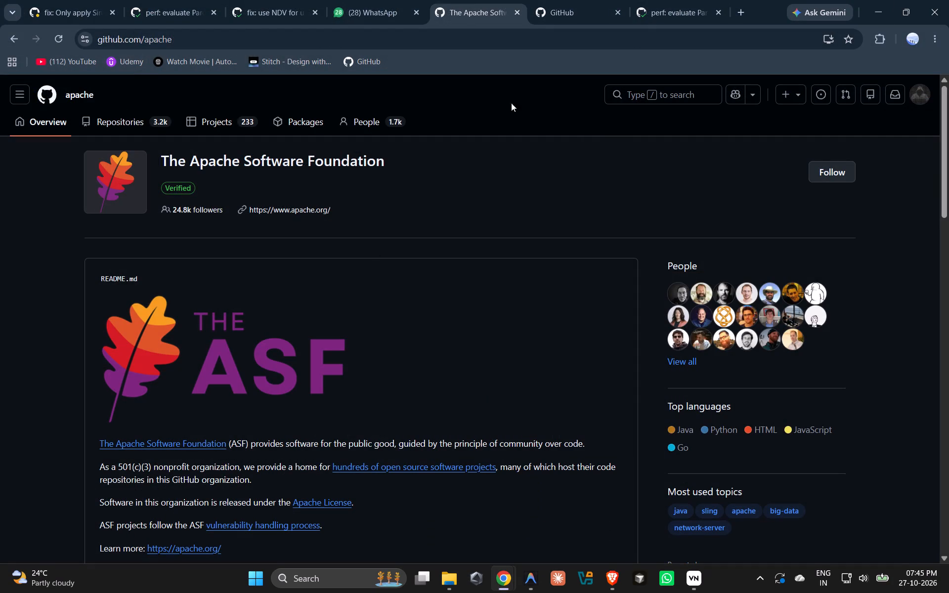
pyautogui.click(921, 87)
pyautogui.click(832, 187)
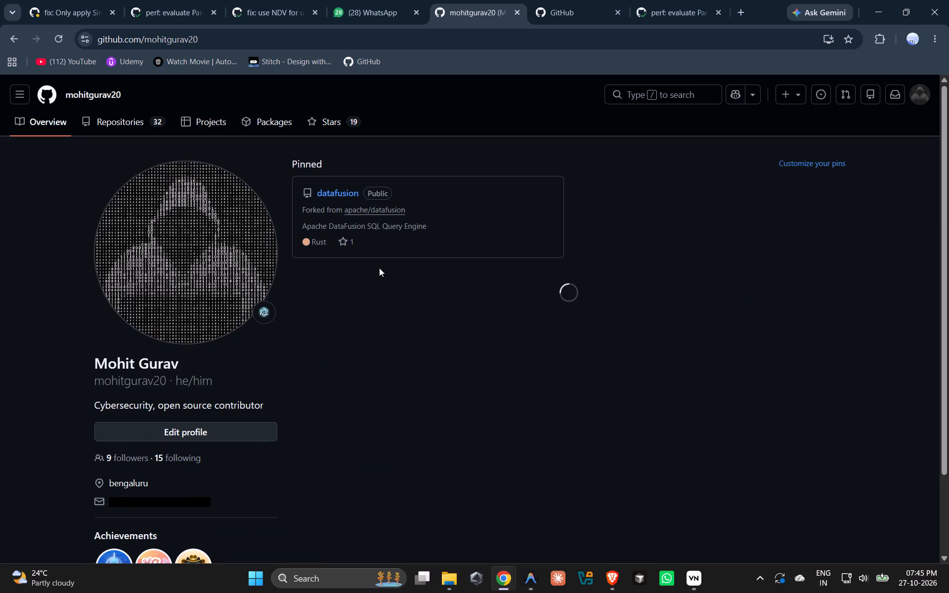
pyautogui.scroll(-11, 328, 240)
pyautogui.scroll(-3, 573, 271)
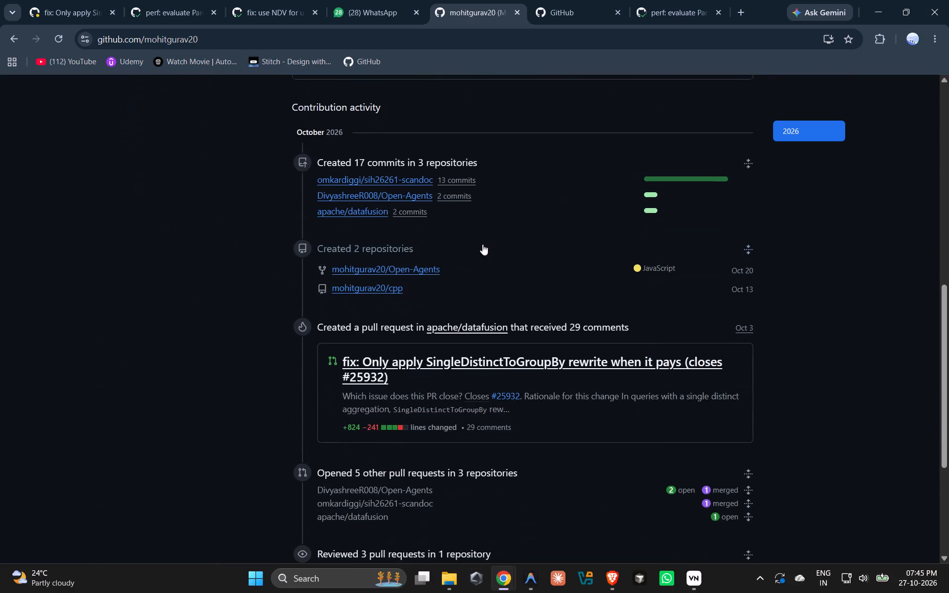
pyautogui.click(369, 179)
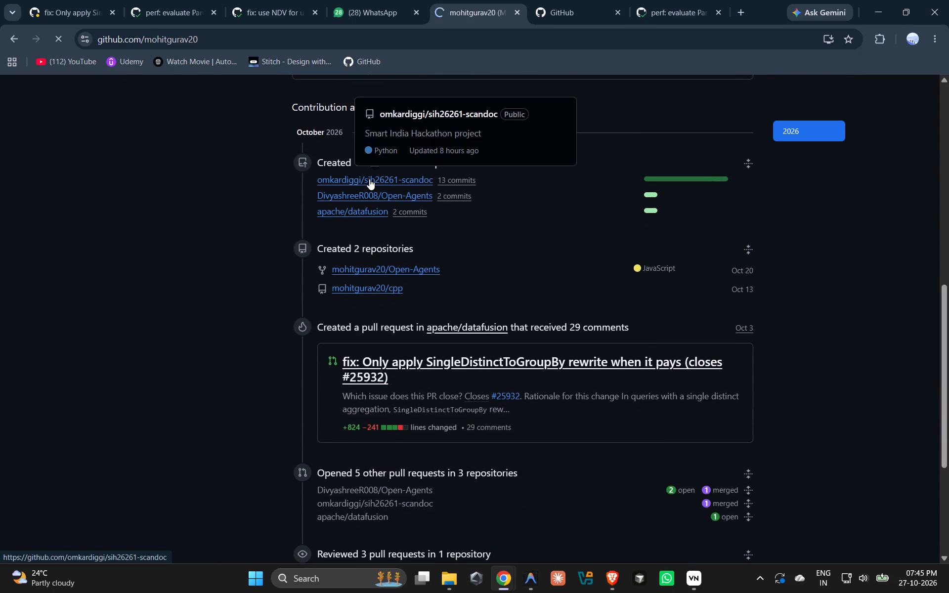
# Look through the sih26261-scandoc repository's file list and README, including the flowchart of the four checks behind every verdict.
pyautogui.scroll(-19, 365, 188)
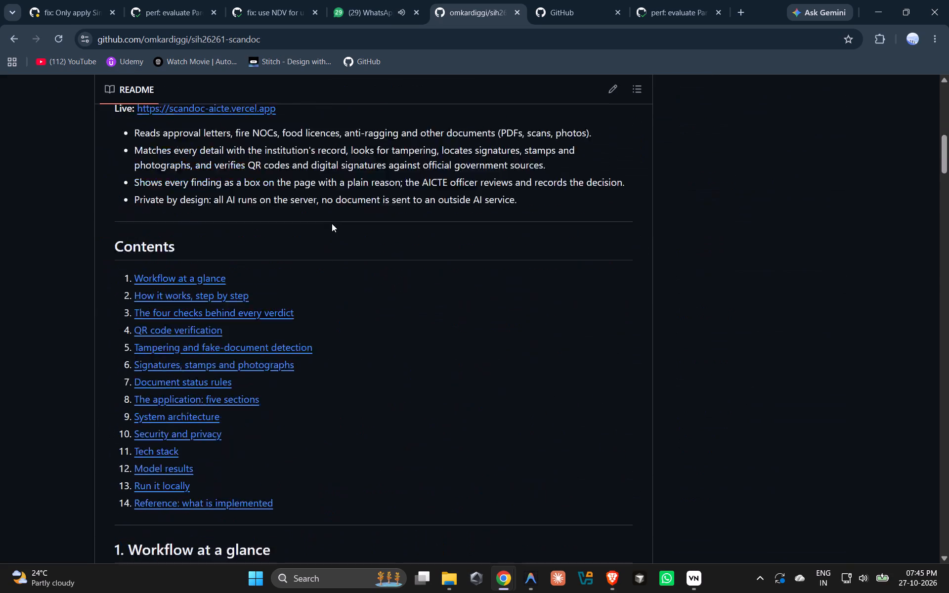
pyautogui.scroll(-20, 332, 223)
pyautogui.scroll(-13, 332, 223)
pyautogui.scroll(8, 331, 251)
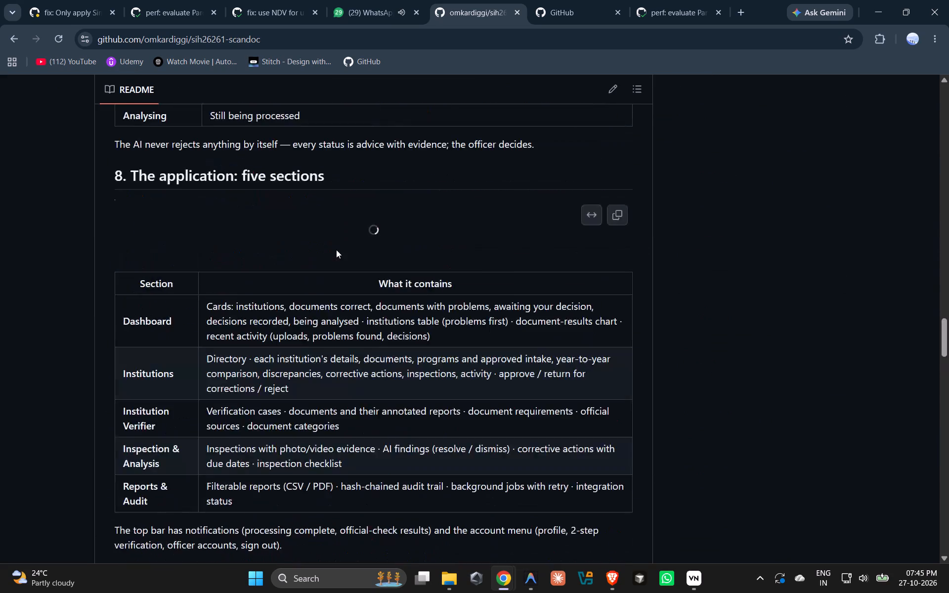
pyautogui.scroll(20, 336, 250)
pyautogui.scroll(20, 336, 250)
pyautogui.scroll(1, 336, 250)
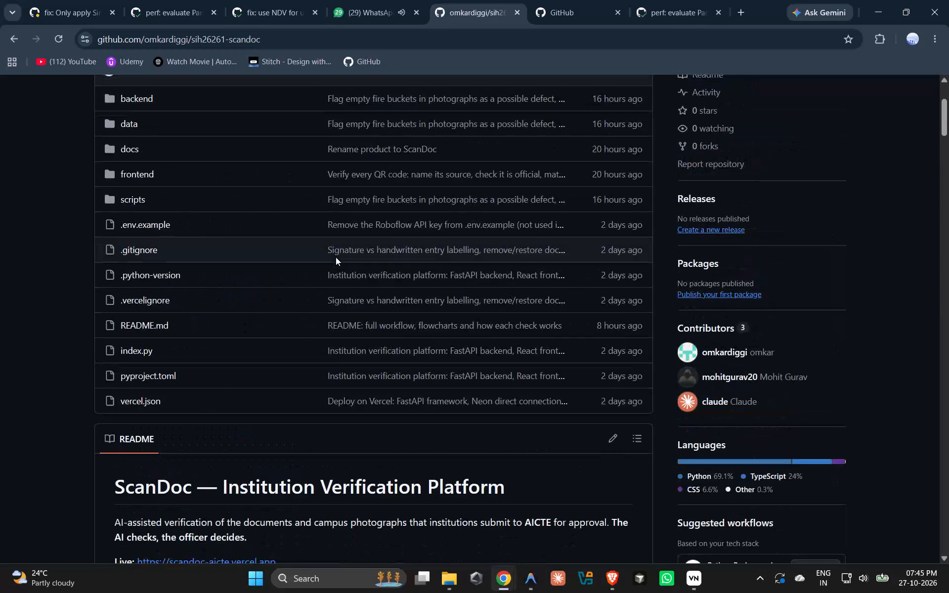
pyautogui.scroll(5, 336, 257)
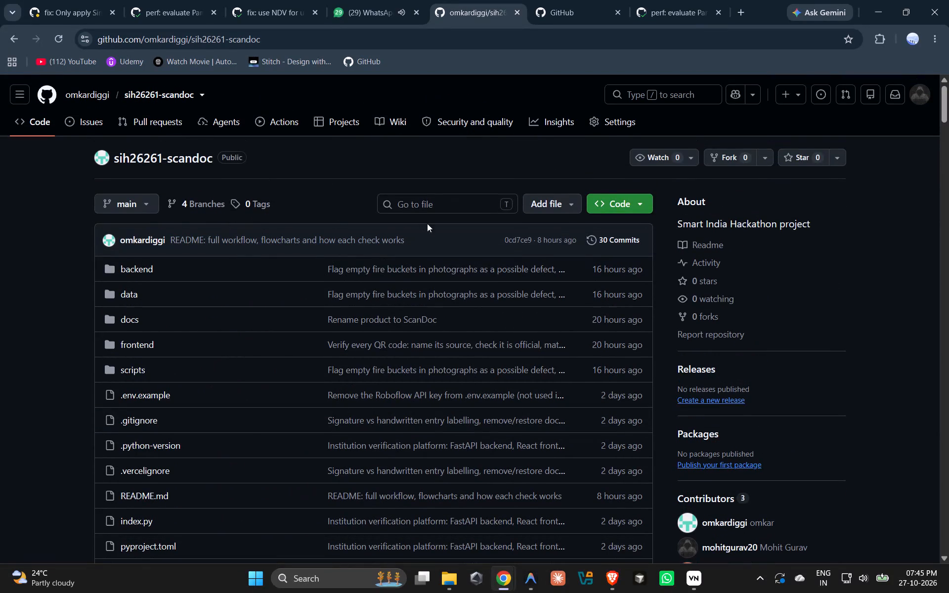
pyautogui.scroll(-12, 570, 246)
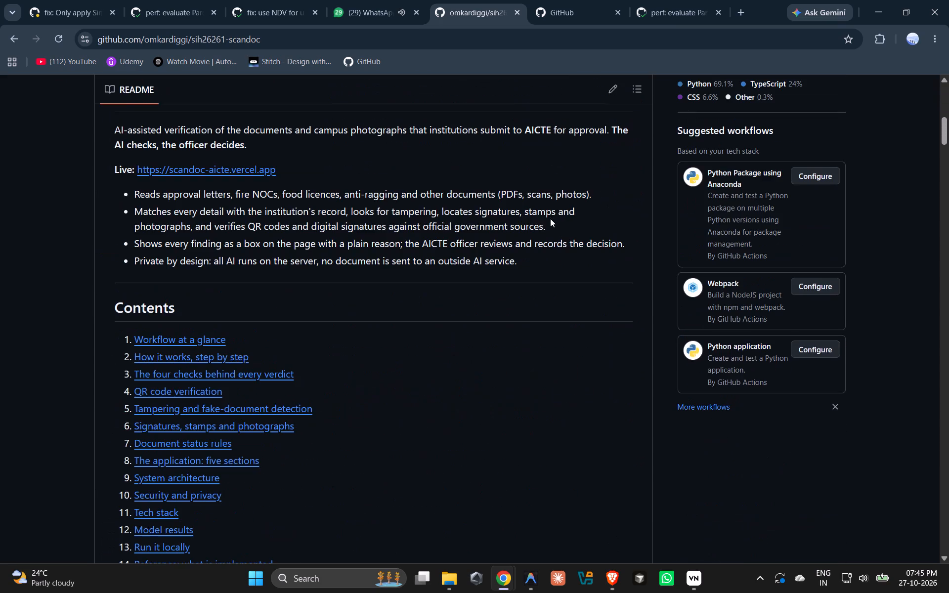
pyautogui.scroll(-14, 550, 213)
pyautogui.scroll(-10, 585, 253)
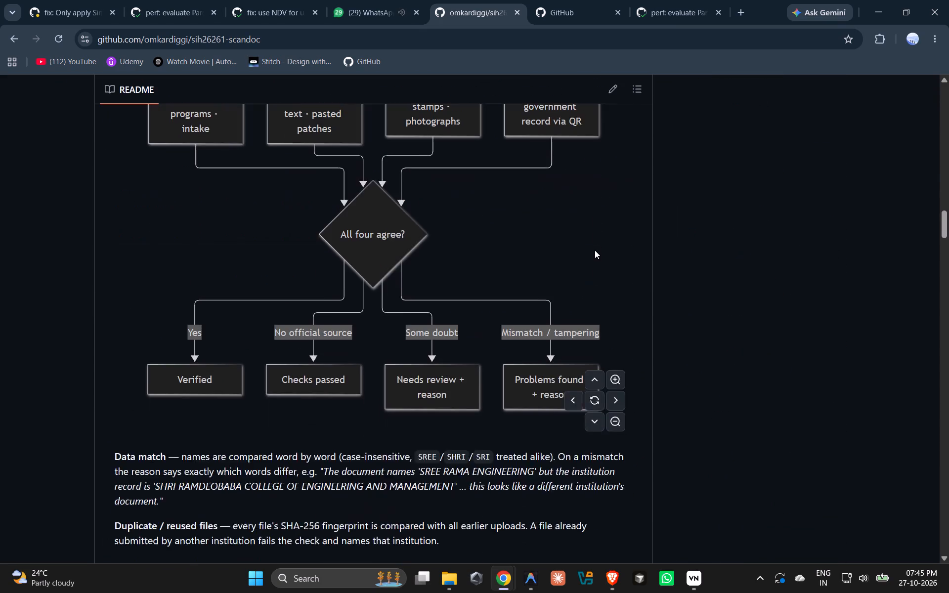
pyautogui.scroll(-6, 595, 250)
pyautogui.scroll(5, 596, 247)
pyautogui.scroll(4, 582, 207)
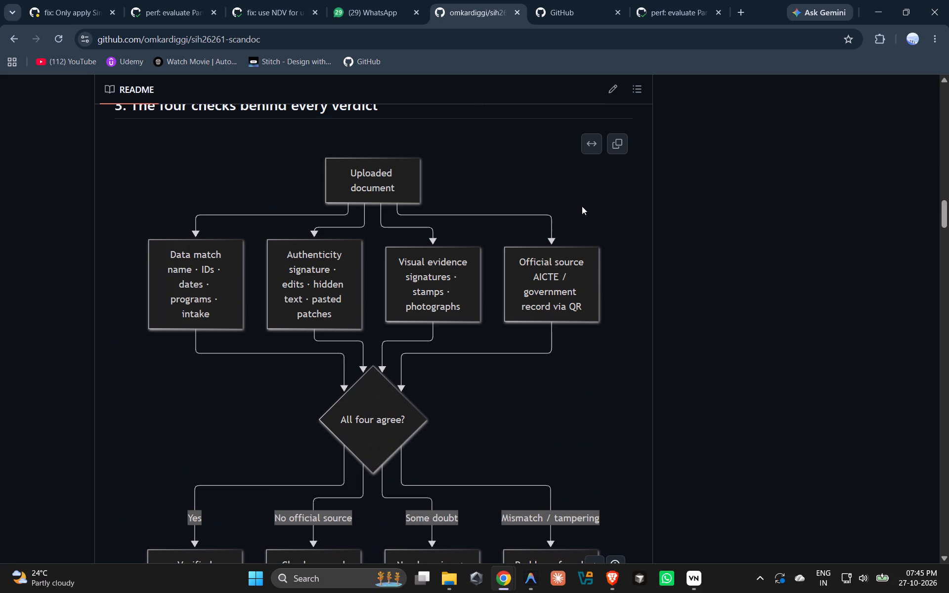
pyautogui.scroll(4, 456, 179)
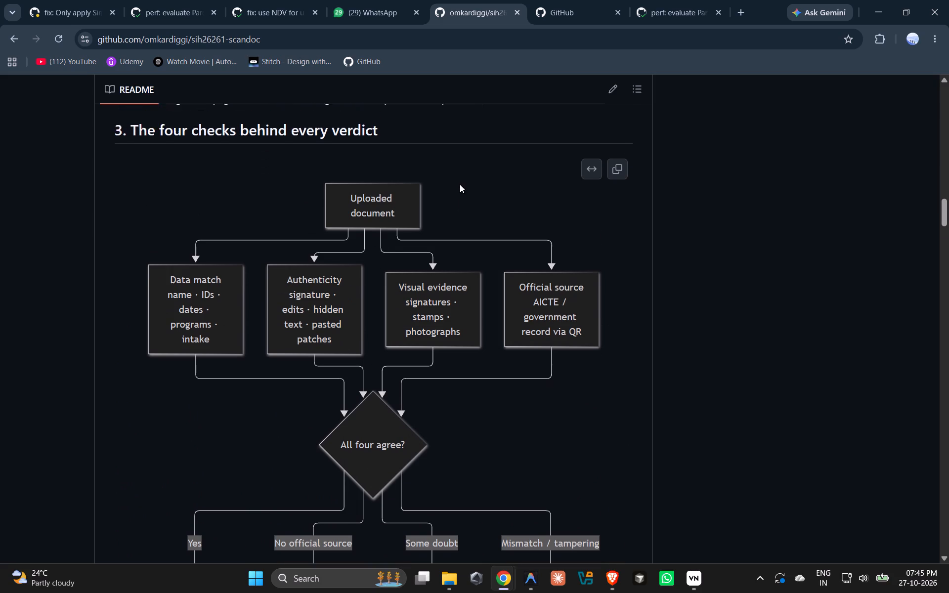
pyautogui.scroll(2, 460, 184)
pyautogui.scroll(20, 460, 184)
pyautogui.scroll(6, 460, 184)
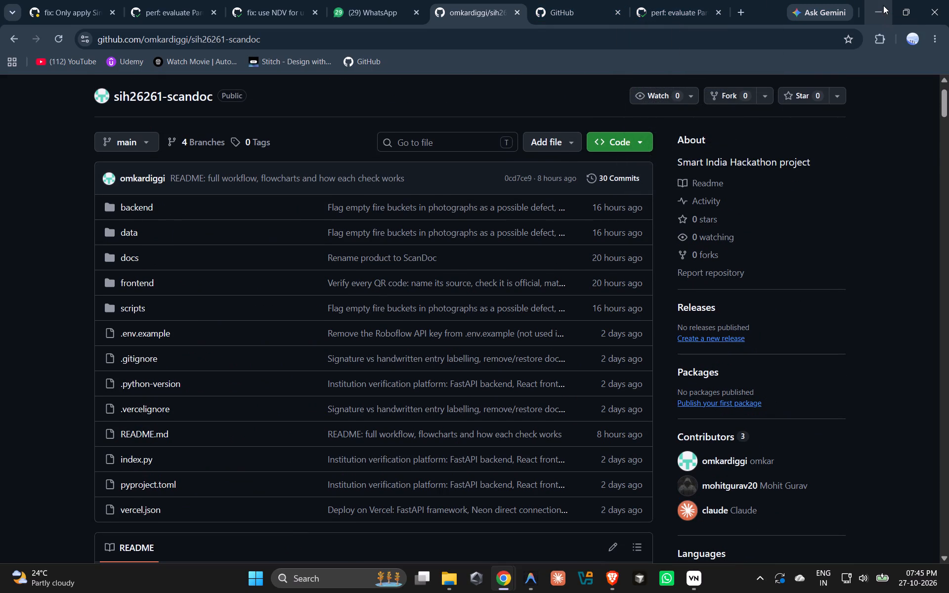
pyautogui.scroll(2, 842, 230)
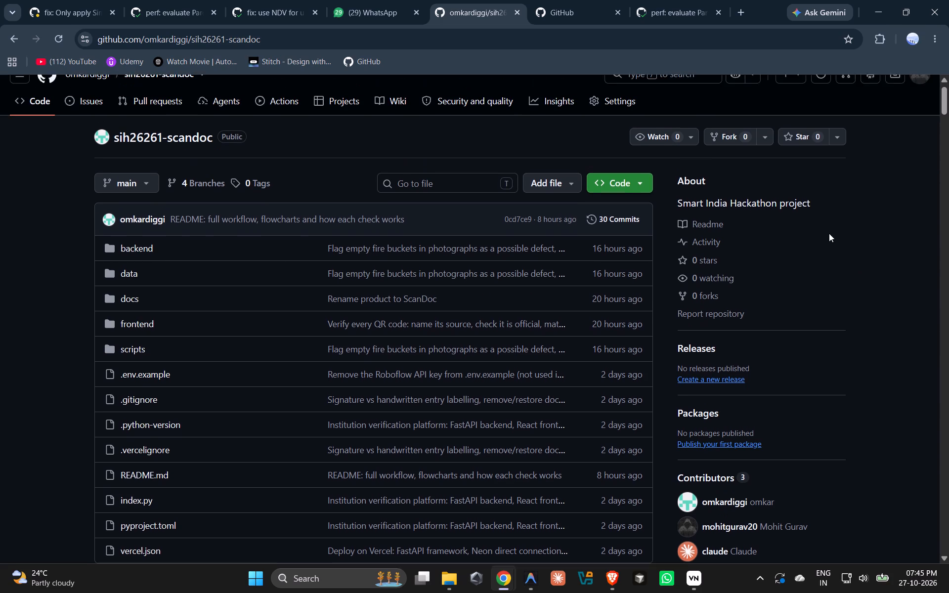
pyautogui.scroll(4, 829, 233)
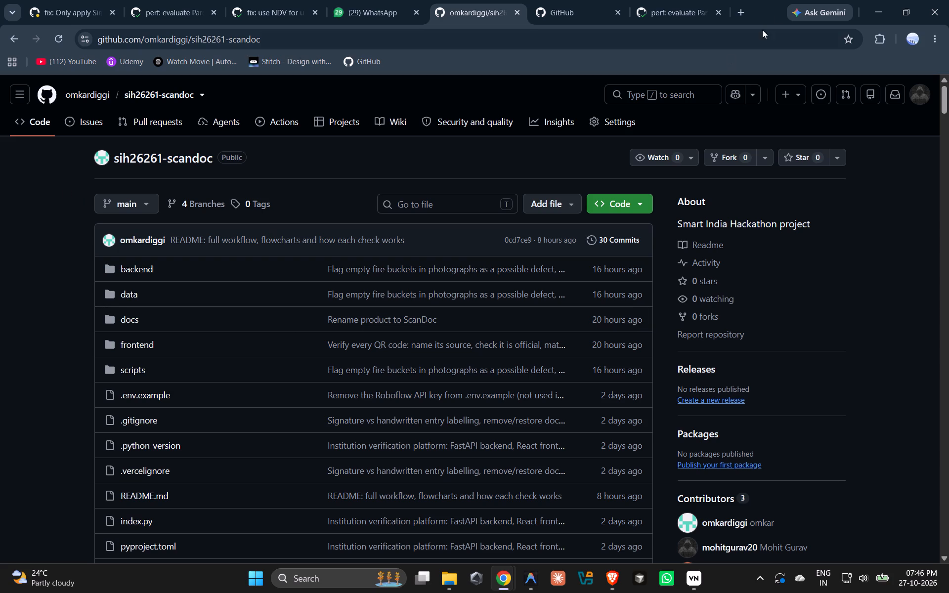
# Switch back to the VN video editor and dismiss the completed export of the 6:28 video.
pyautogui.click(873, 12)
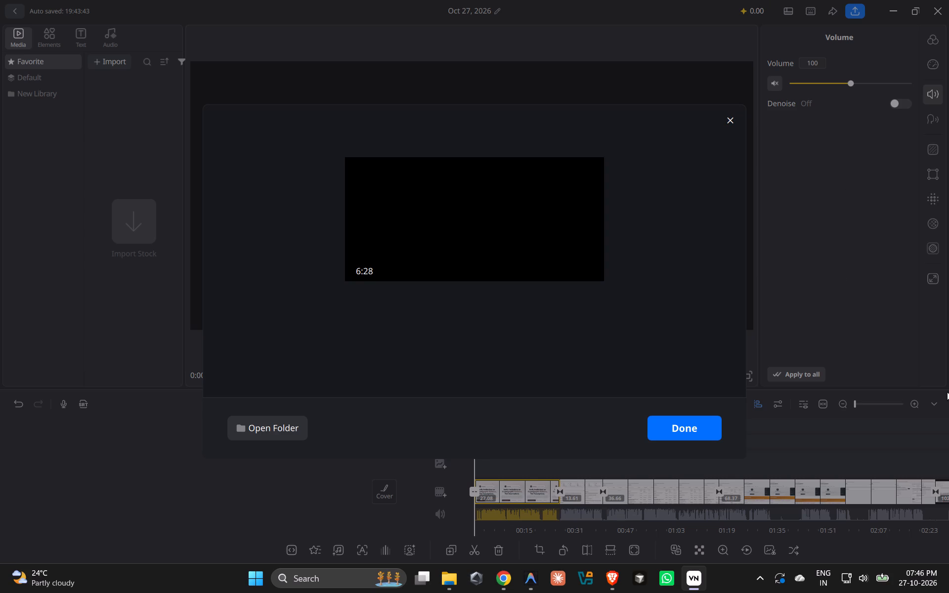
pyautogui.click(677, 434)
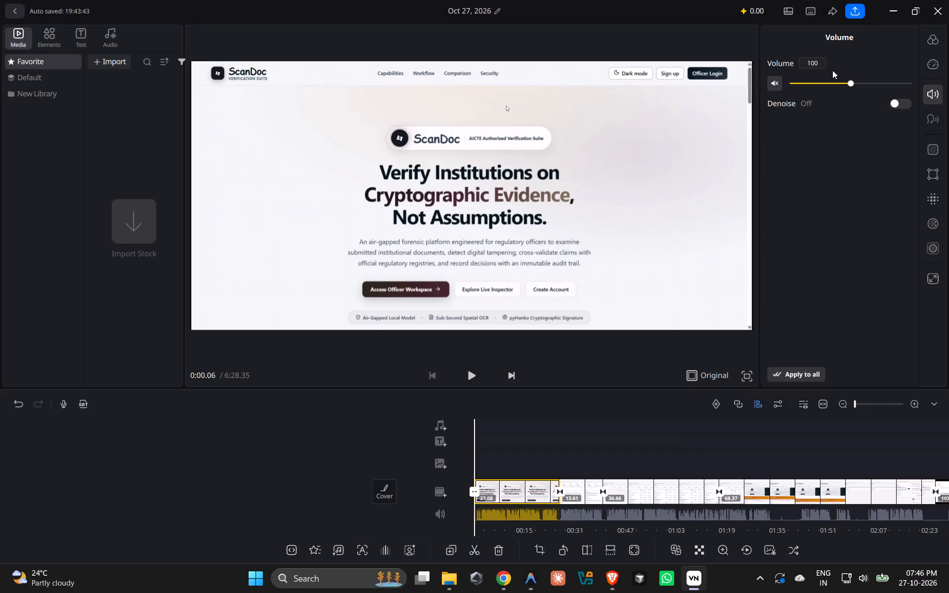
# Clear away the editor and Google Drive windows and bring up the VN videos folder in File Explorer.
pyautogui.click(892, 0)
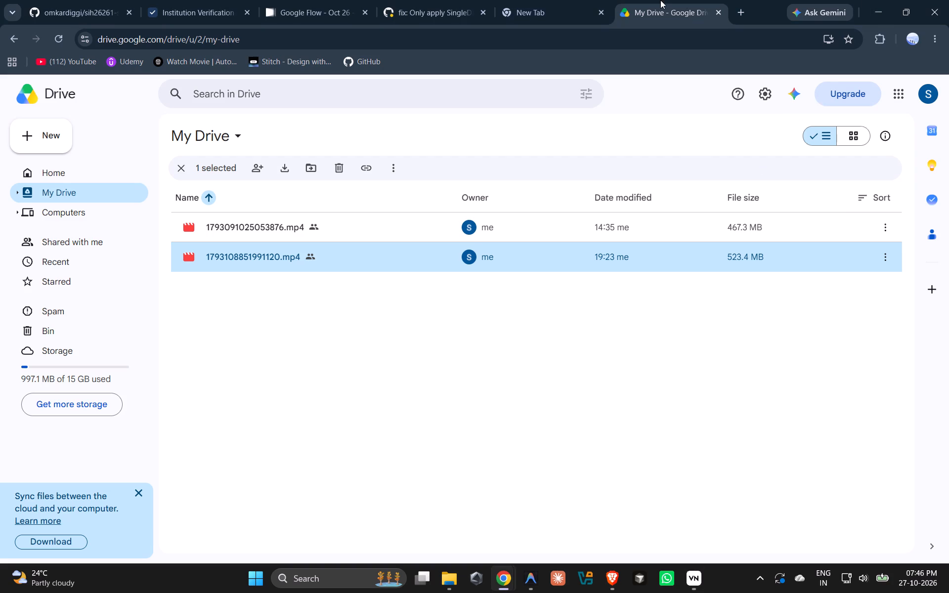
pyautogui.click(883, 14)
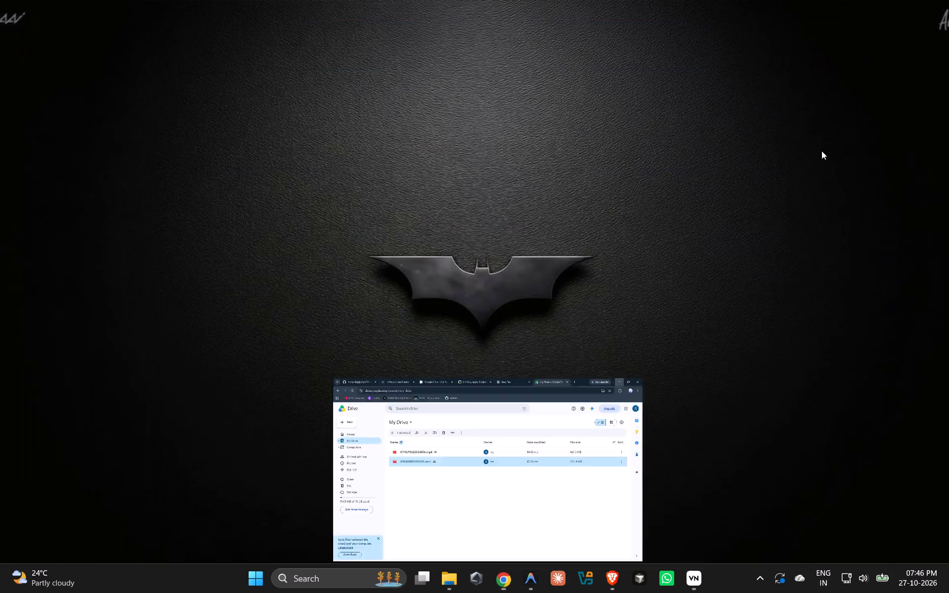
pyautogui.click(446, 588)
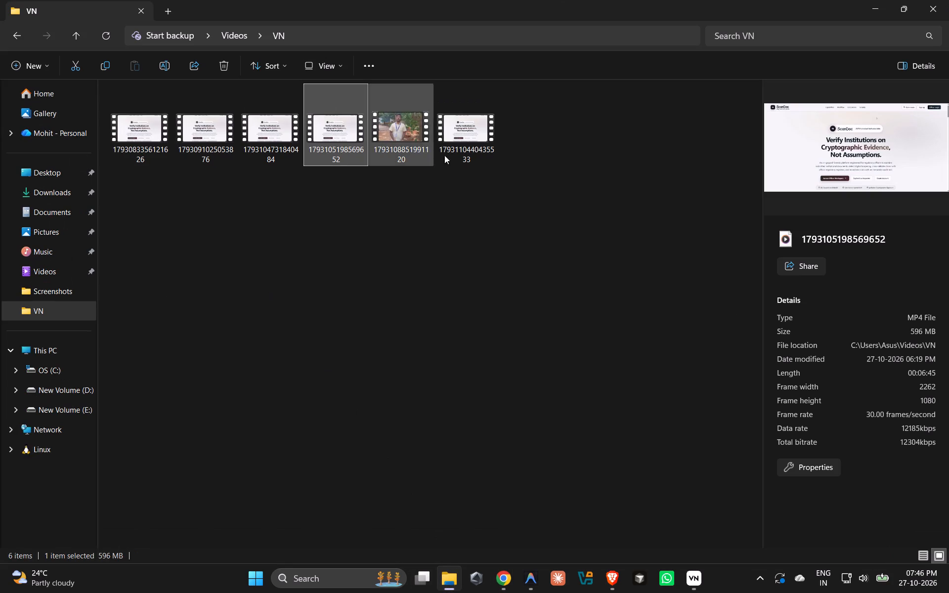
pyautogui.click(403, 236)
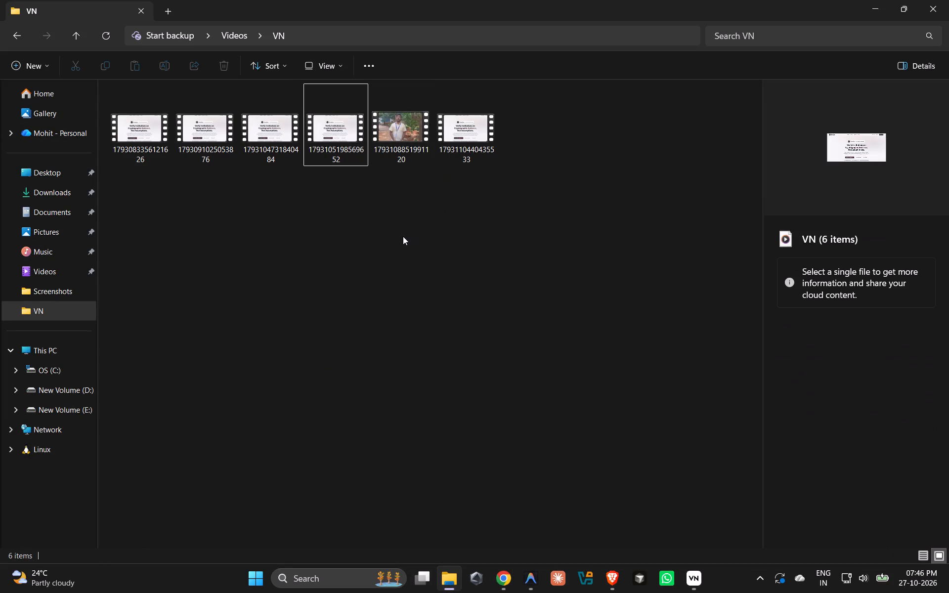
pyautogui.doubleClick(459, 126)
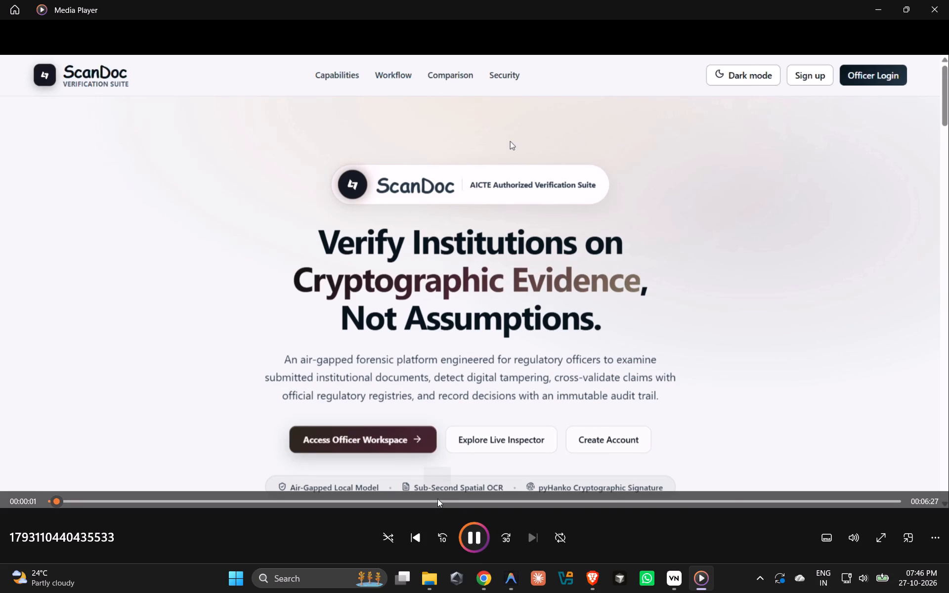
pyautogui.moveTo(437, 499); pyautogui.dragTo(729, 489)
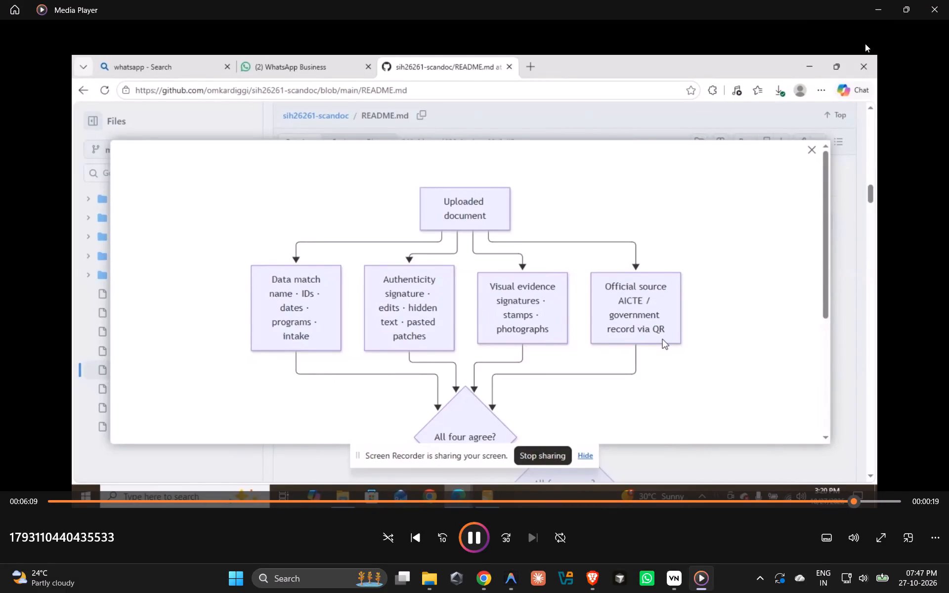
# Clear away the video player and the window behind it, and switch to the Chrome window showing My Drive in Google Drive.
pyautogui.click(869, 8)
pyautogui.moveTo(864, 13); pyautogui.dragTo(868, 9)
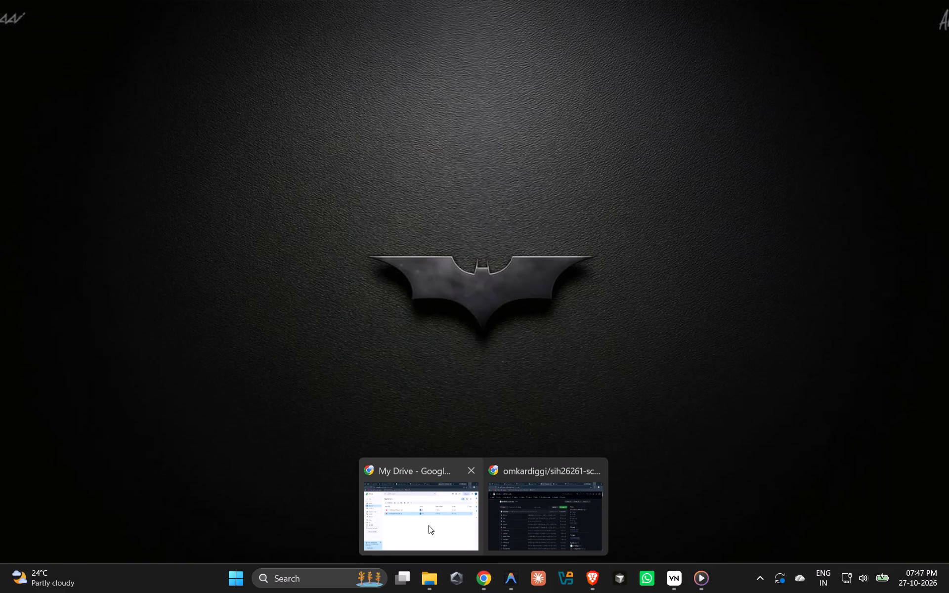
pyautogui.click(429, 525)
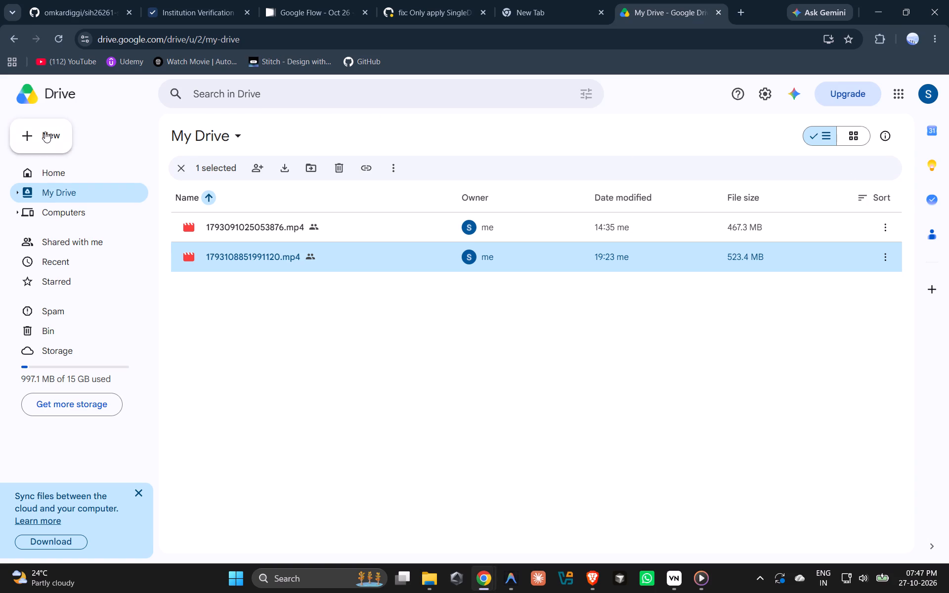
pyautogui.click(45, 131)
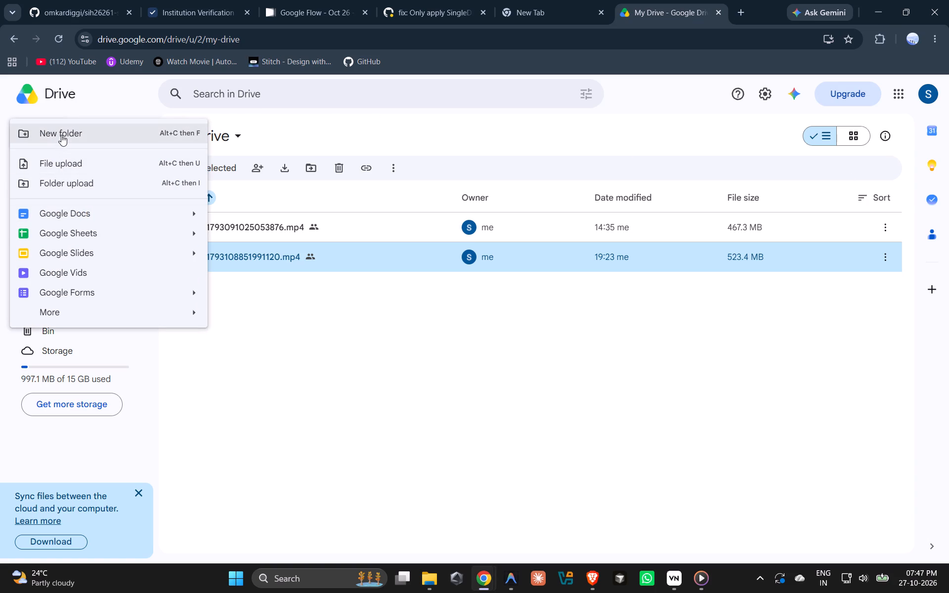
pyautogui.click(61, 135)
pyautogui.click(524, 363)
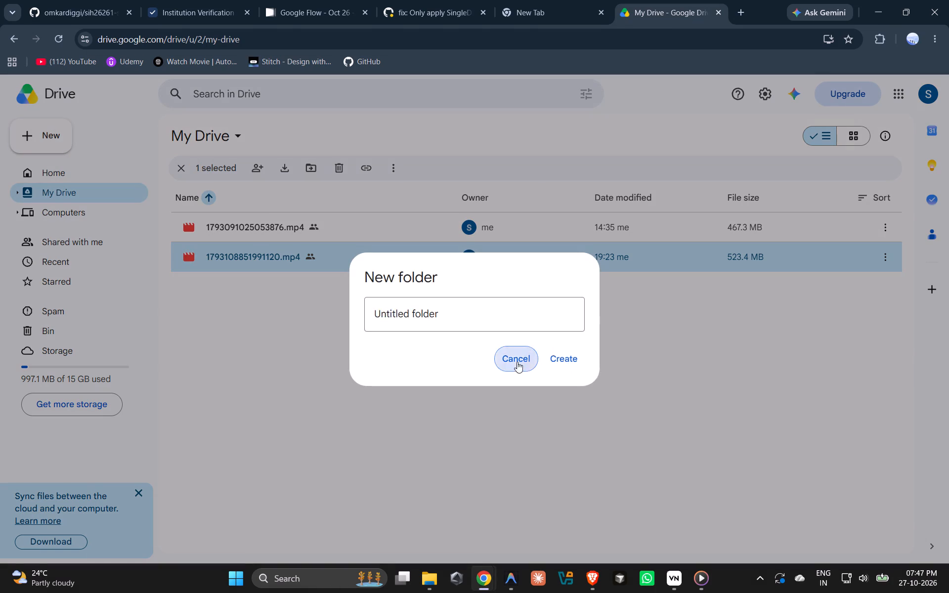
pyautogui.click(69, 135)
pyautogui.click(79, 168)
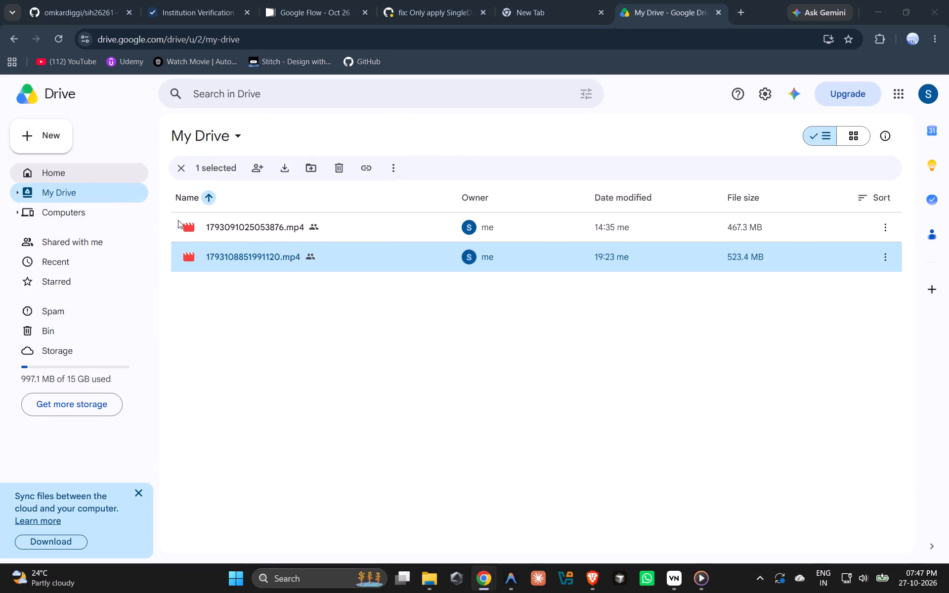
pyautogui.click(159, 197)
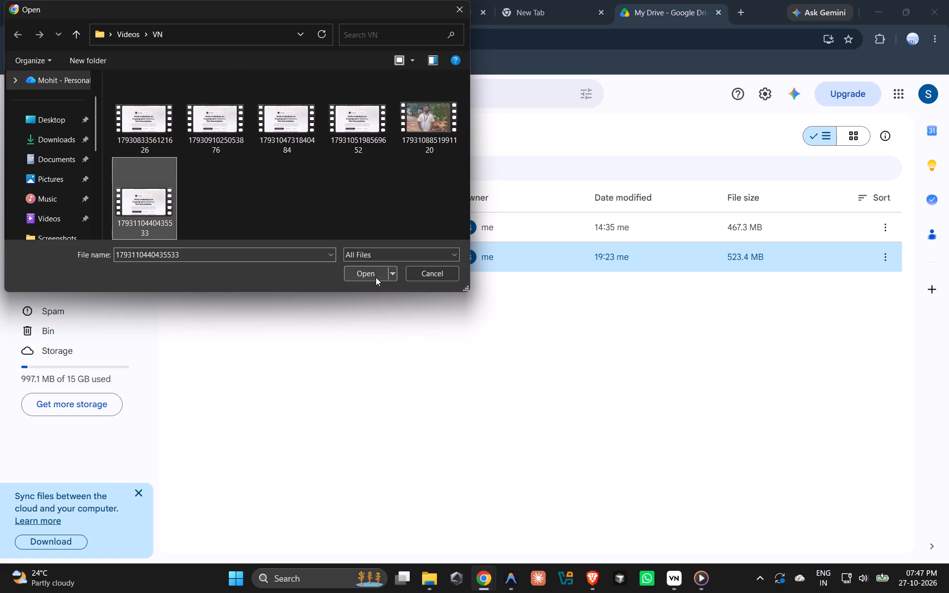
pyautogui.click(374, 274)
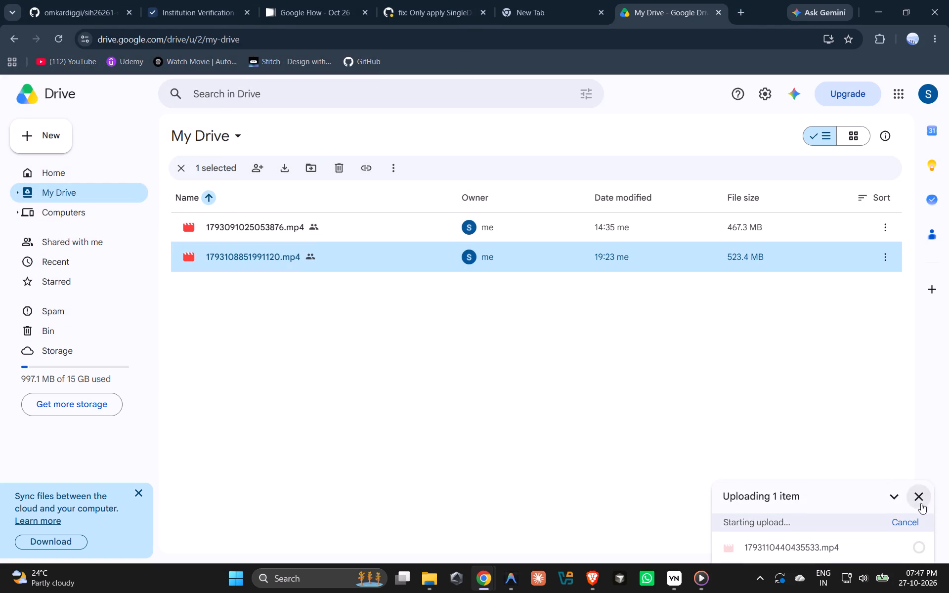
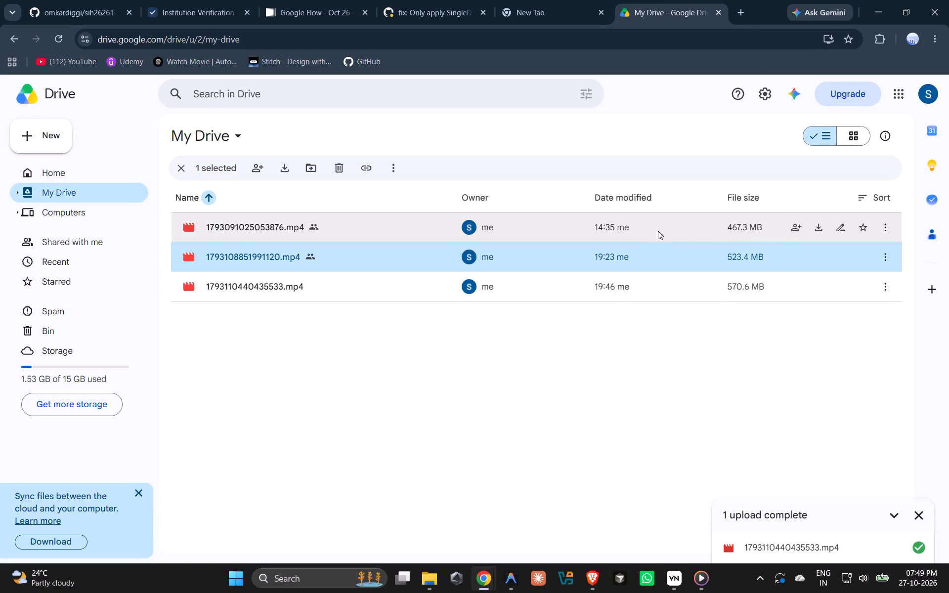
# Preview the uploaded video 1793110440435533.mp4 in My Drive, skipping ahead to about 4:16 and 5:14, and close the preview.
pyautogui.click(259, 284)
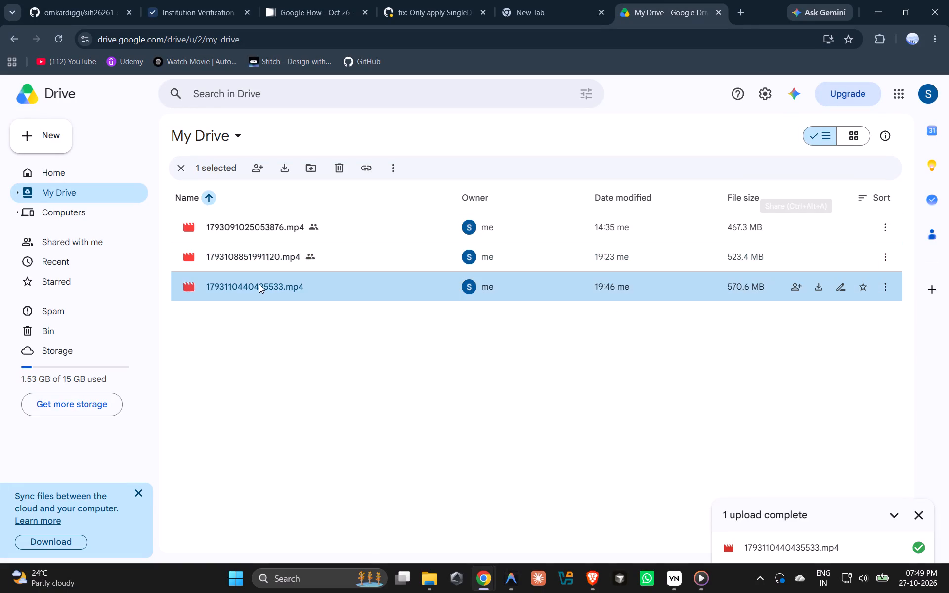
pyautogui.doubleClick(259, 284)
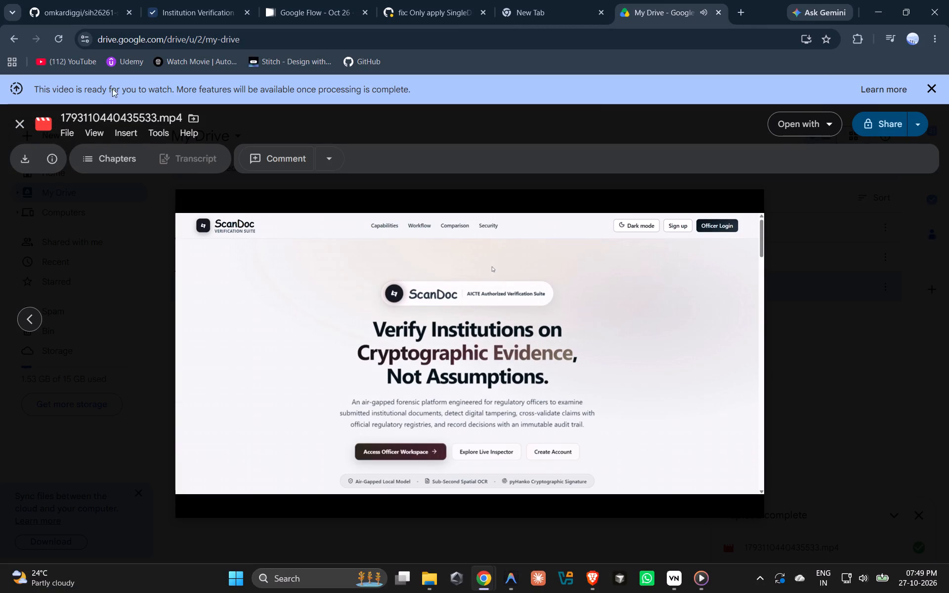
pyautogui.click(930, 90)
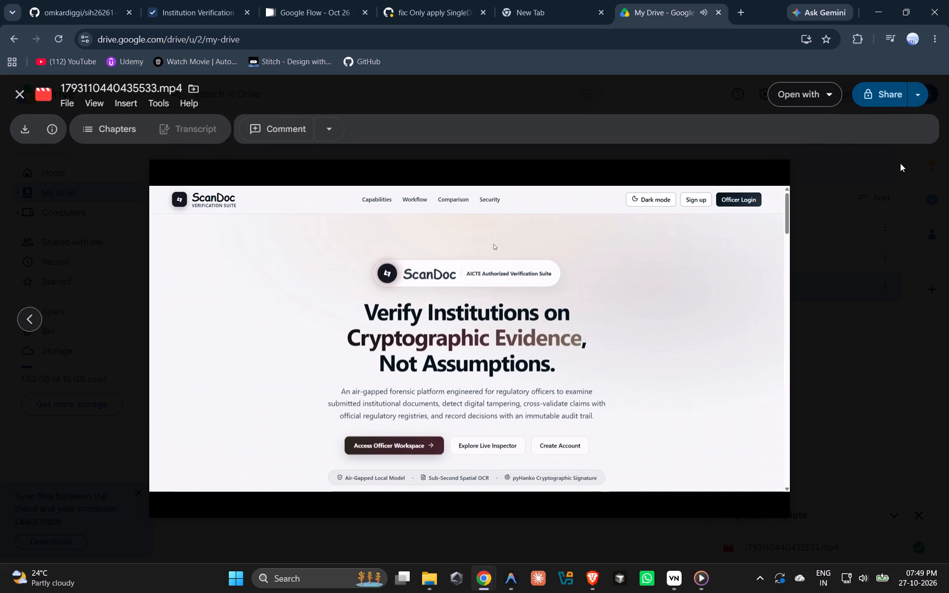
pyautogui.moveTo(550, 448); pyautogui.dragTo(568, 449)
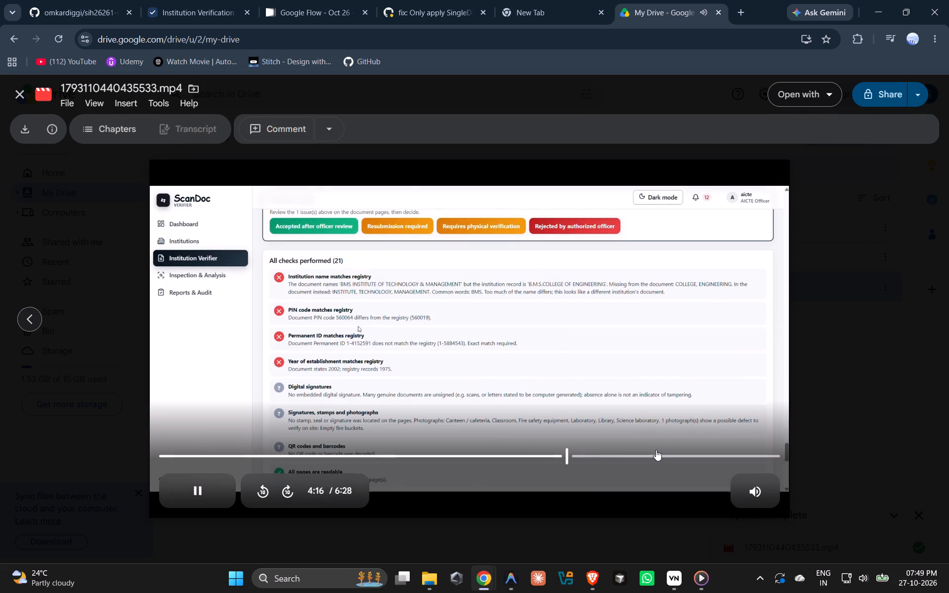
pyautogui.click(656, 450)
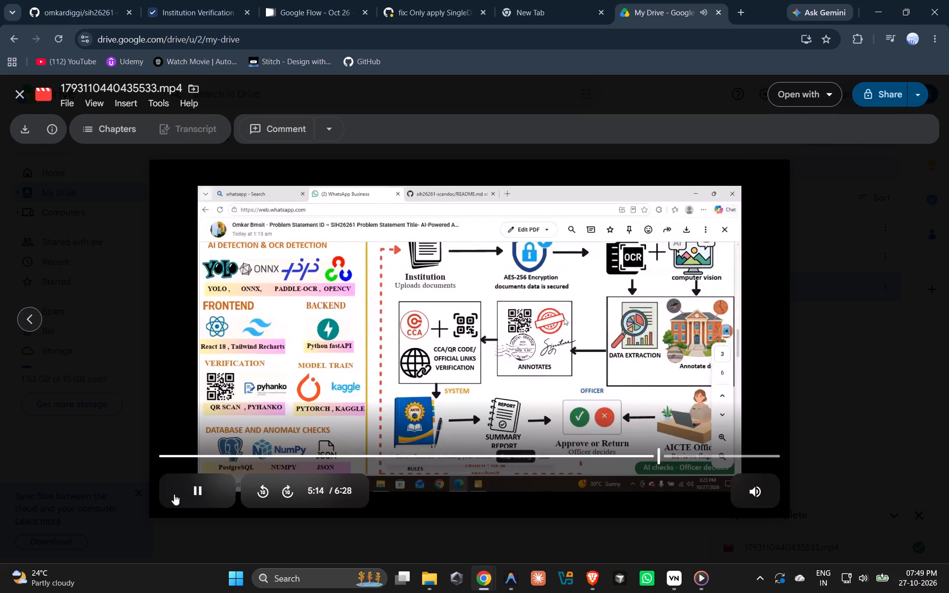
pyautogui.click(17, 92)
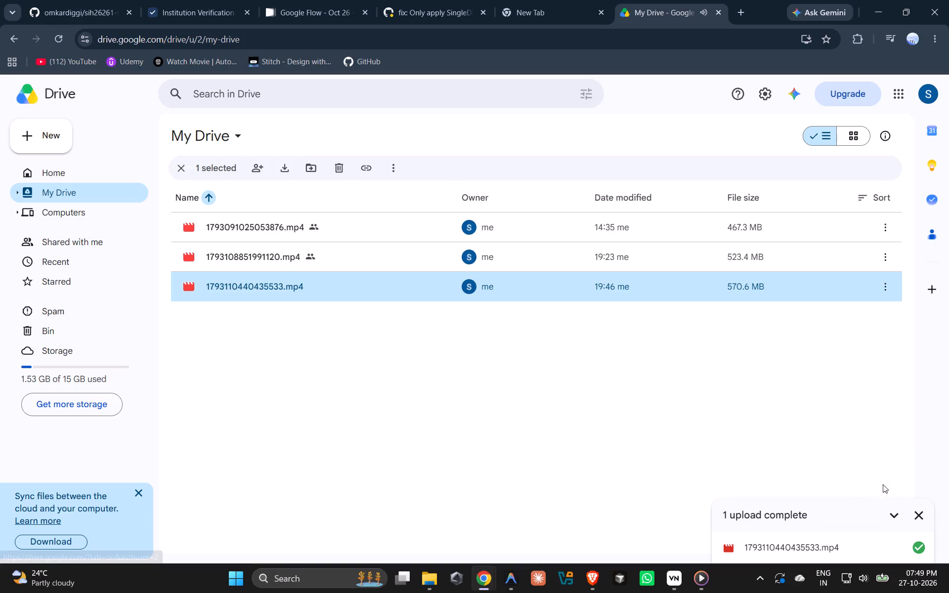
# Share 1793110440435533.mp4 with anyone who has the link as Viewer, copy its link, and close the sharing dialog.
pyautogui.click(885, 290)
pyautogui.click(738, 412)
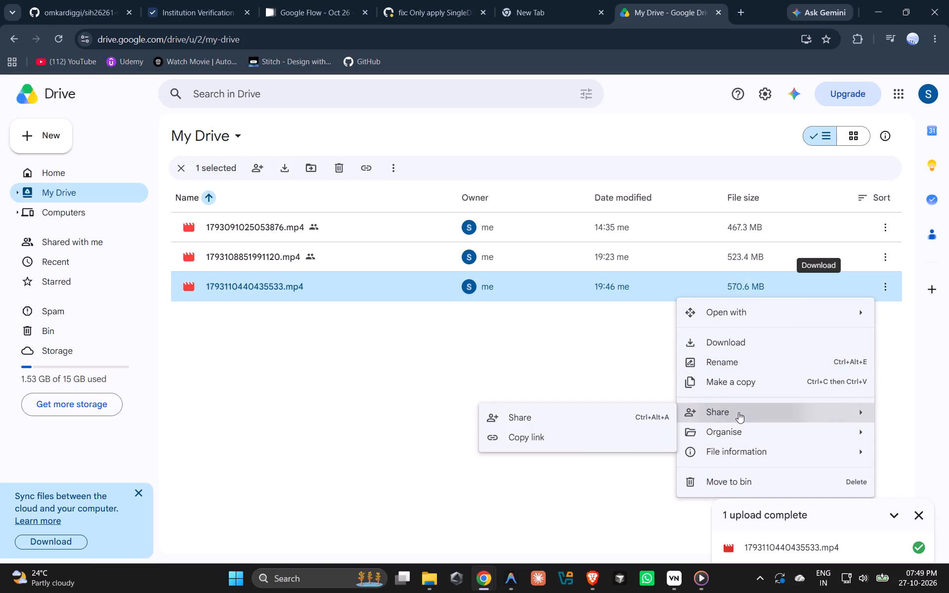
pyautogui.click(555, 417)
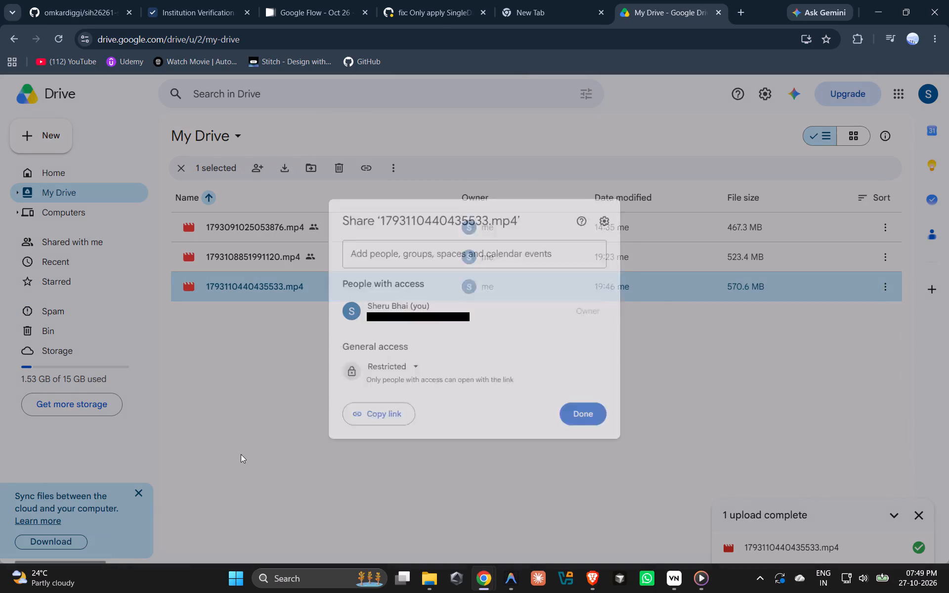
pyautogui.click(416, 372)
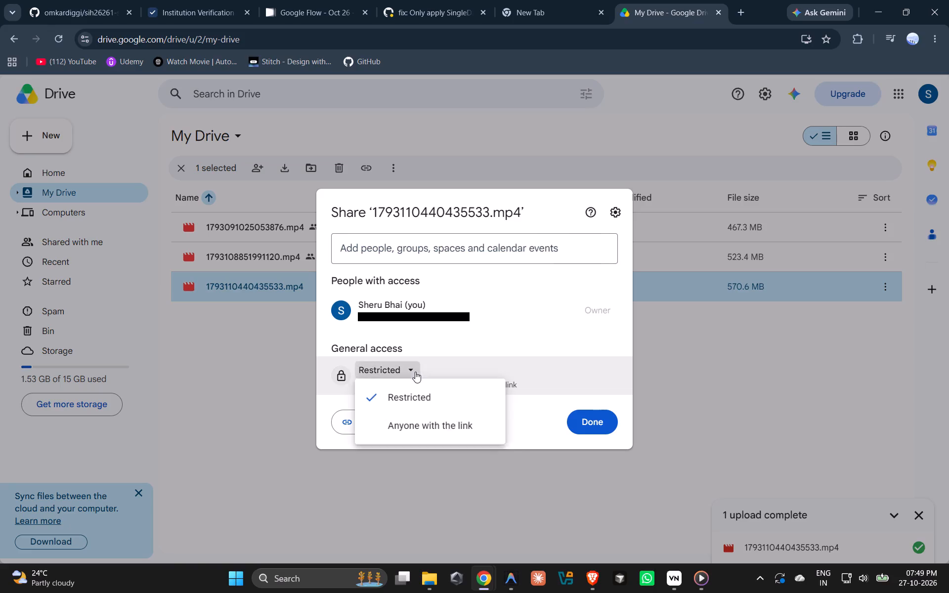
pyautogui.click(413, 423)
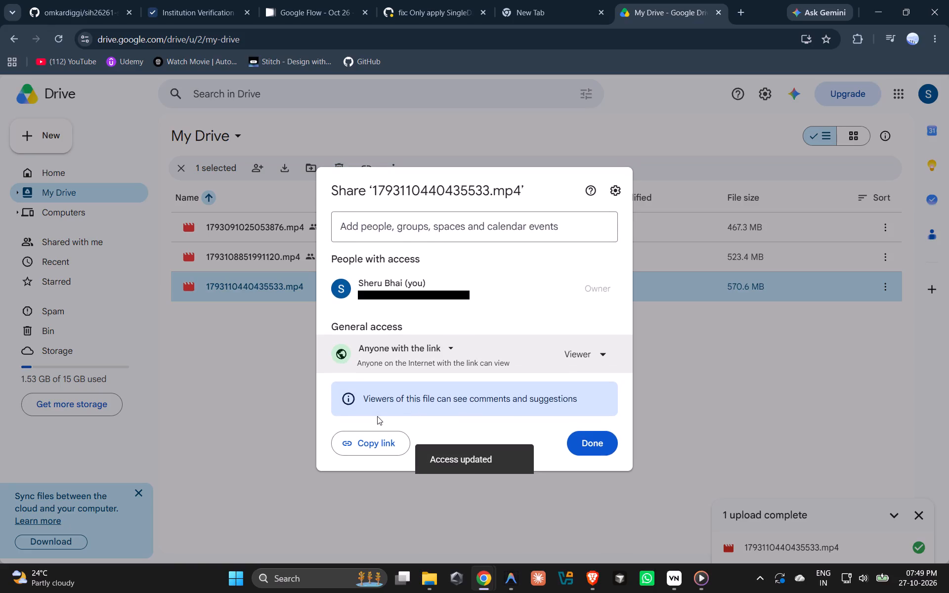
pyautogui.click(380, 443)
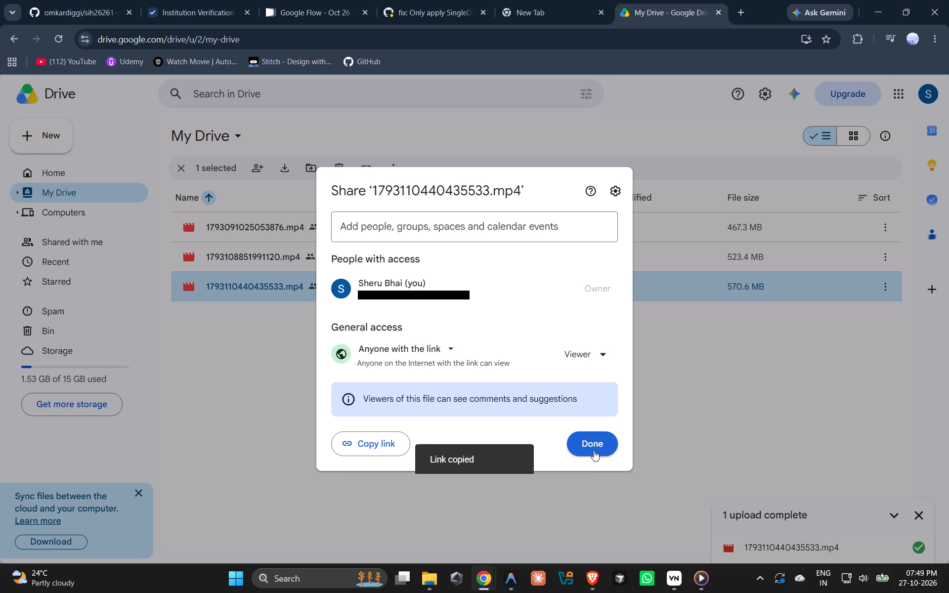
pyautogui.click(598, 447)
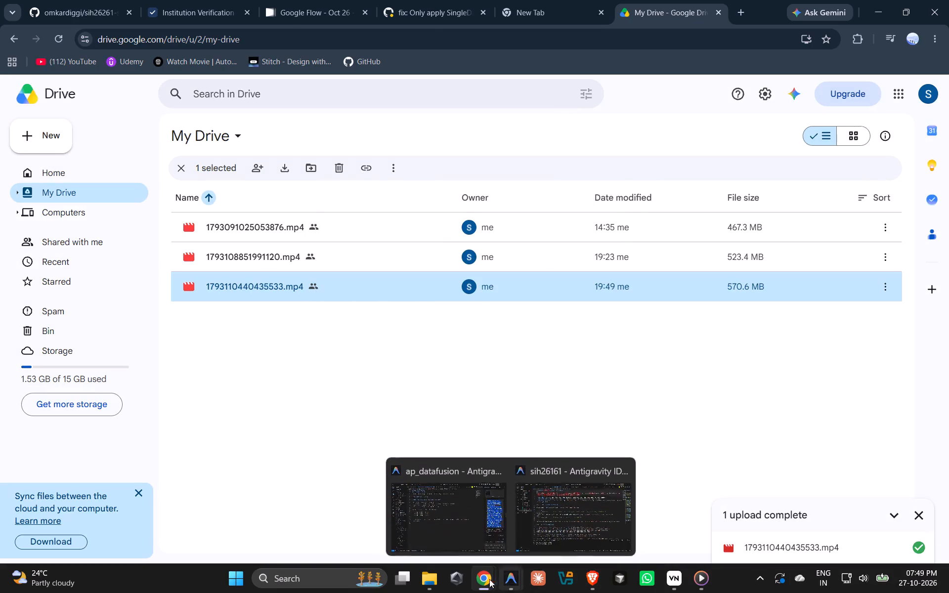
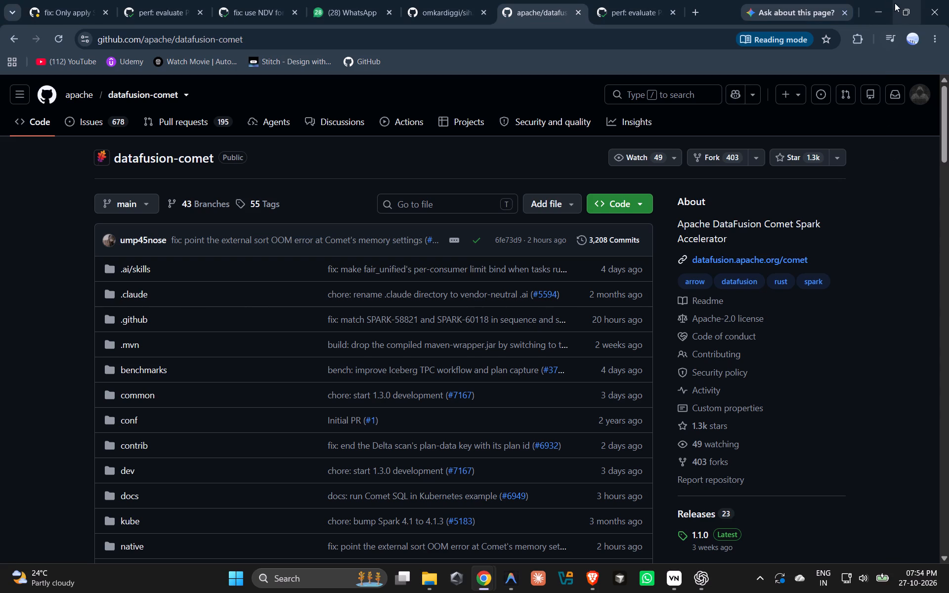
# Clear away the Chrome window with the apache/datafusion-comet repository to bring back the window showing My Drive.
pyautogui.click(875, 4)
pyautogui.click(876, 3)
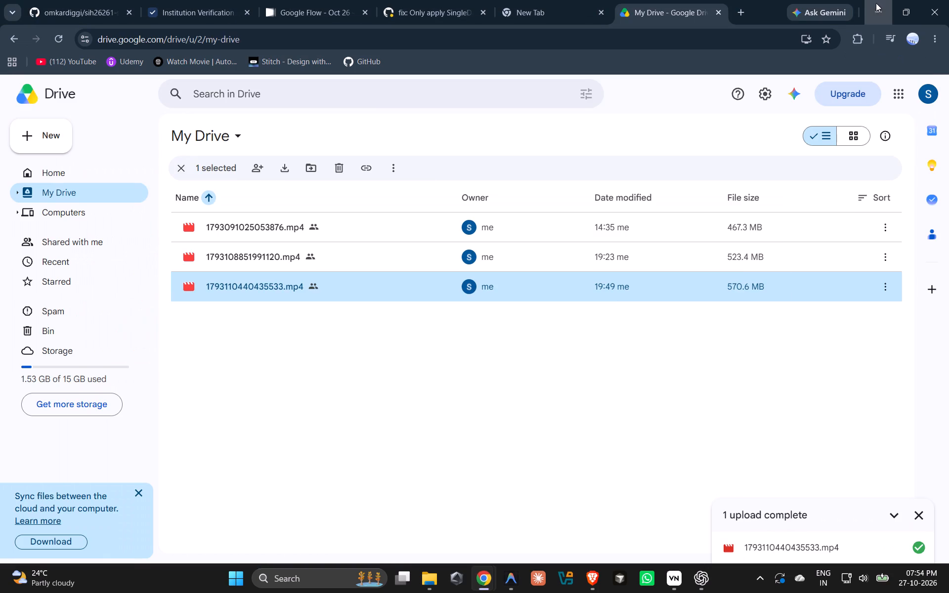